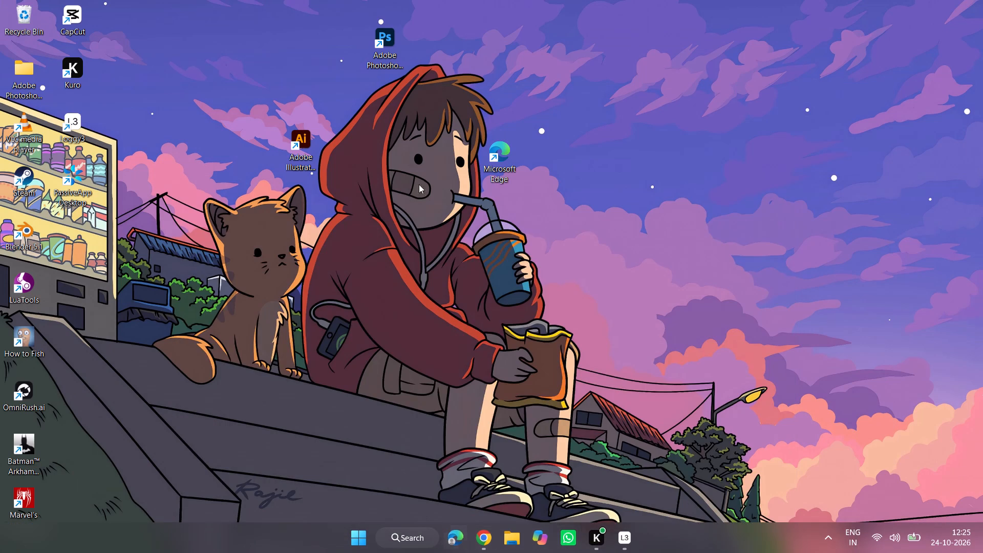
Launch Adobe Photoshop from the desktop.
double_click(383, 46)
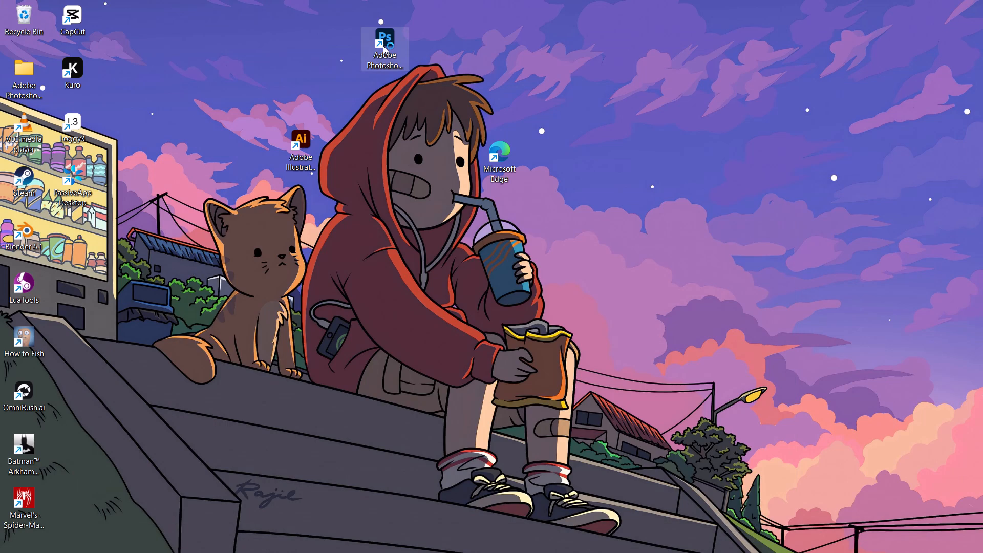
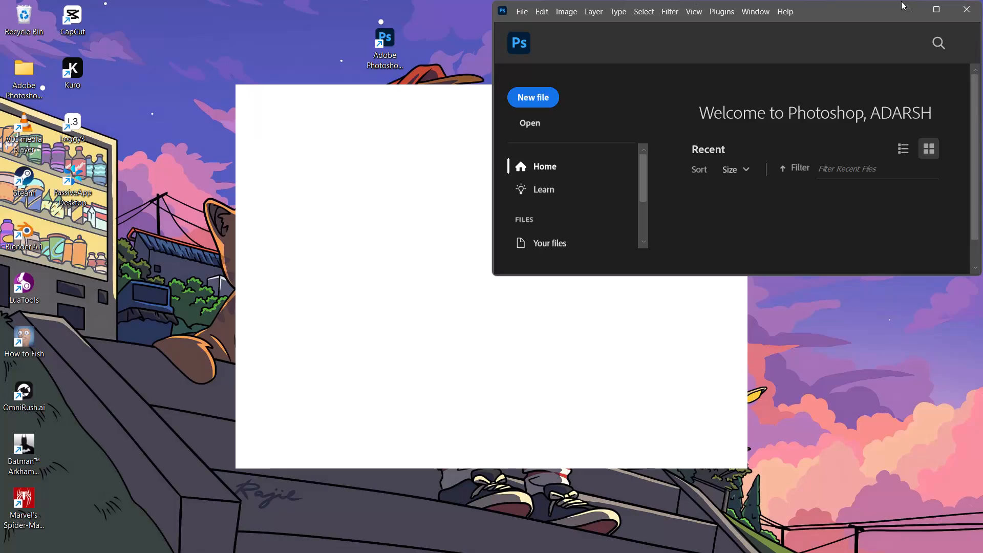
Create a new landscape artboard document of 3456 x 2304 px at 300 pixels/centimeter, RGB 8 bit, with transparent background contents.
click(932, 8)
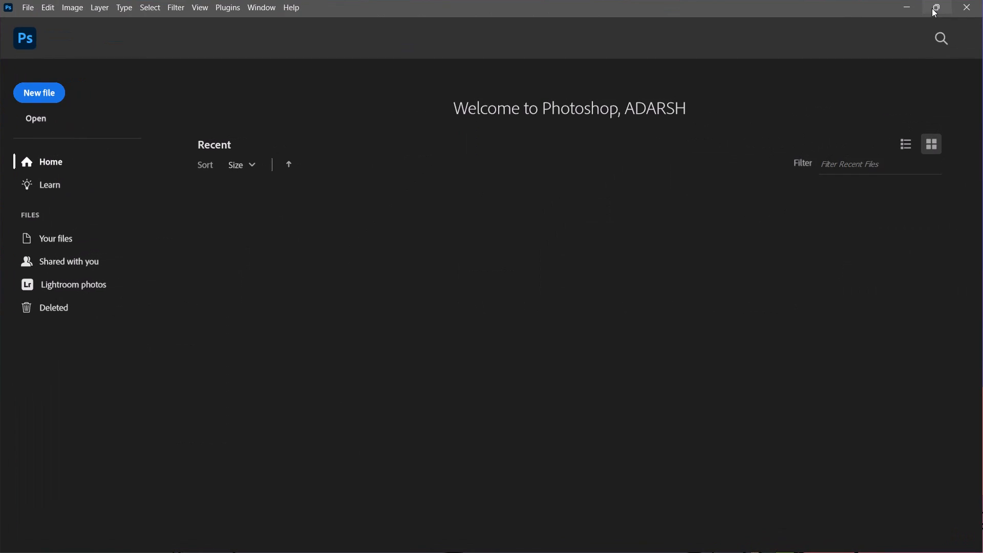
click(41, 91)
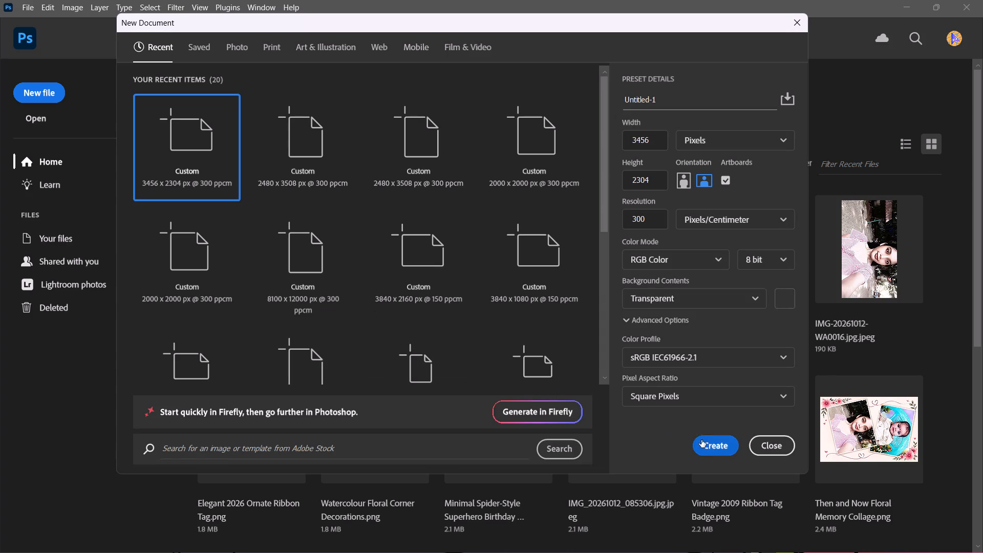
click(715, 446)
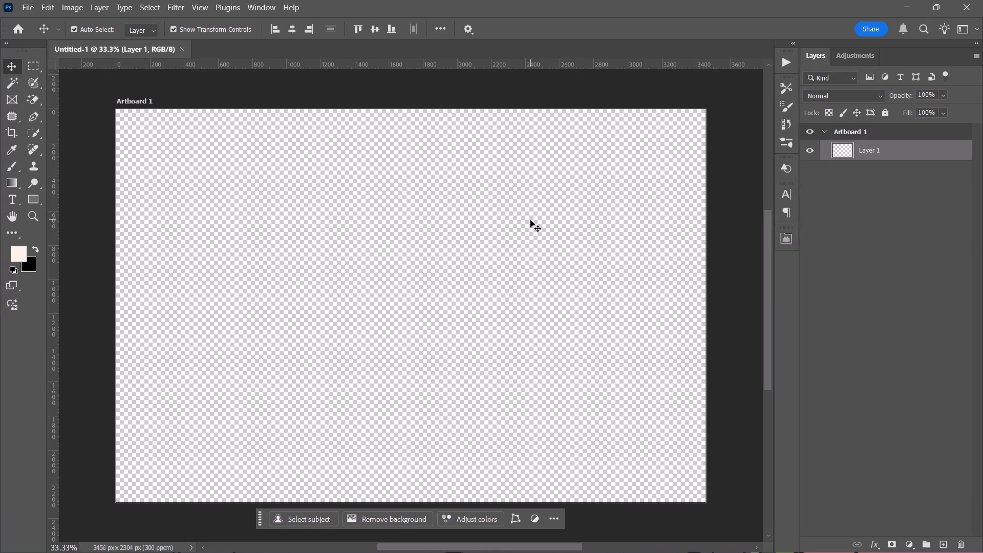
Convert the new document to CMYK Color mode, merging its layers.
key(ctrl+0)
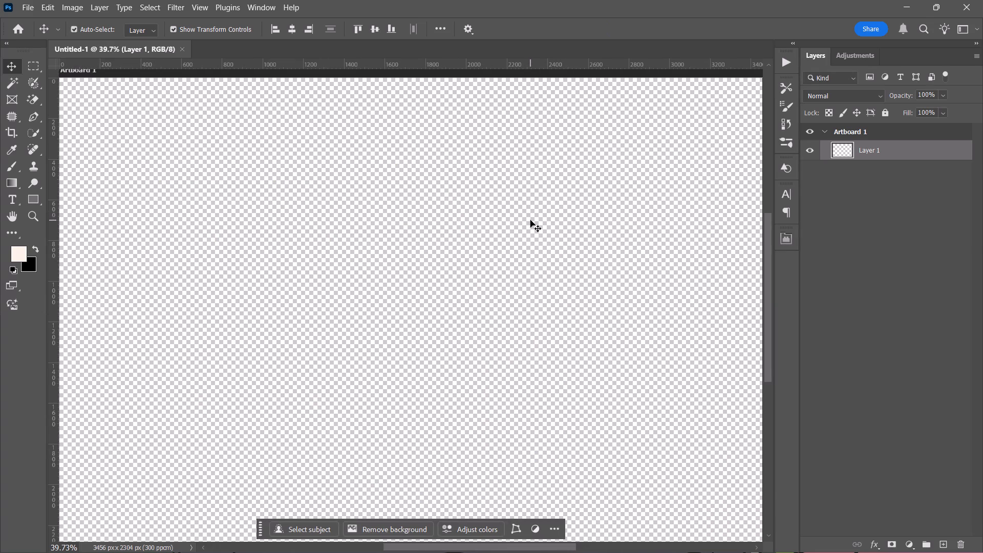
key(ctrl+minus)
key(ctrl+minus)
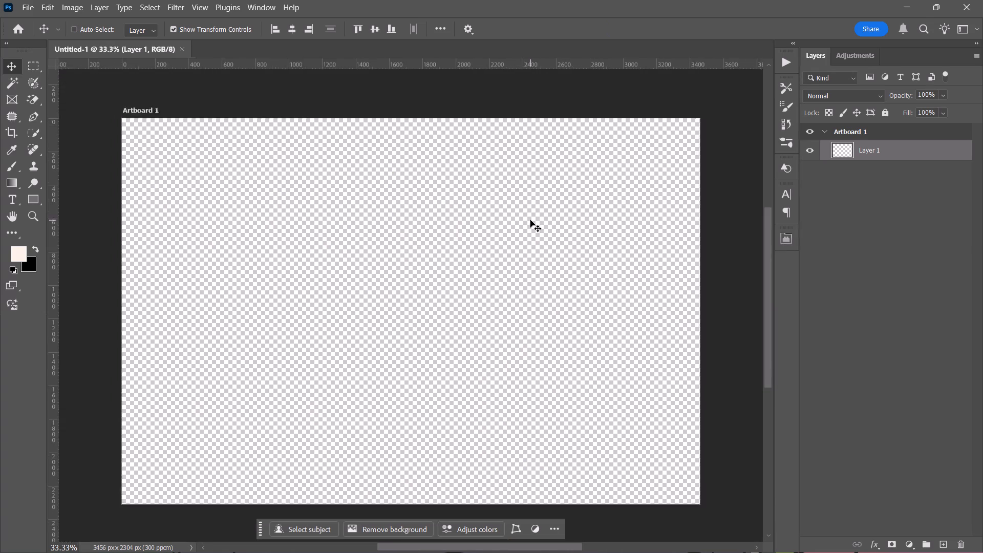
key(ctrl+equal)
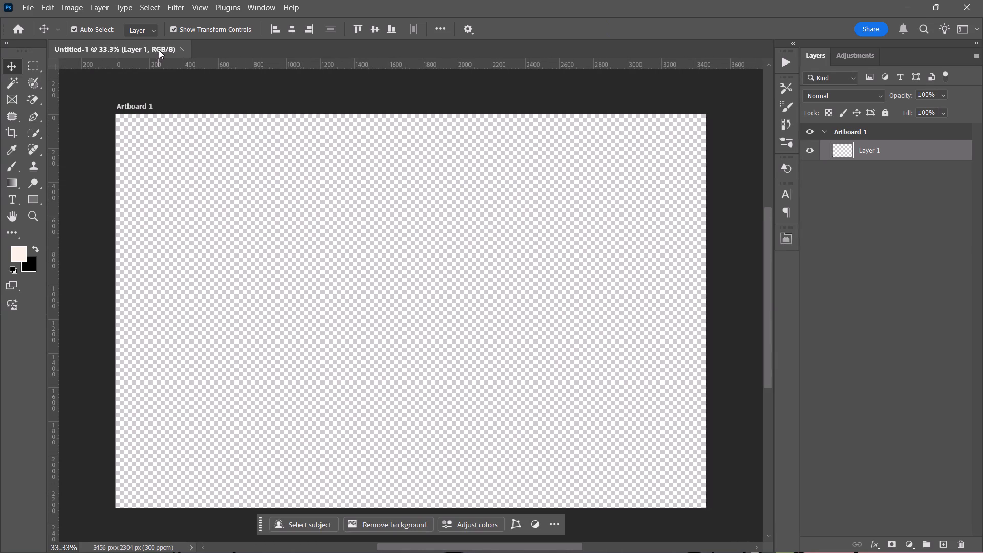
click(177, 2)
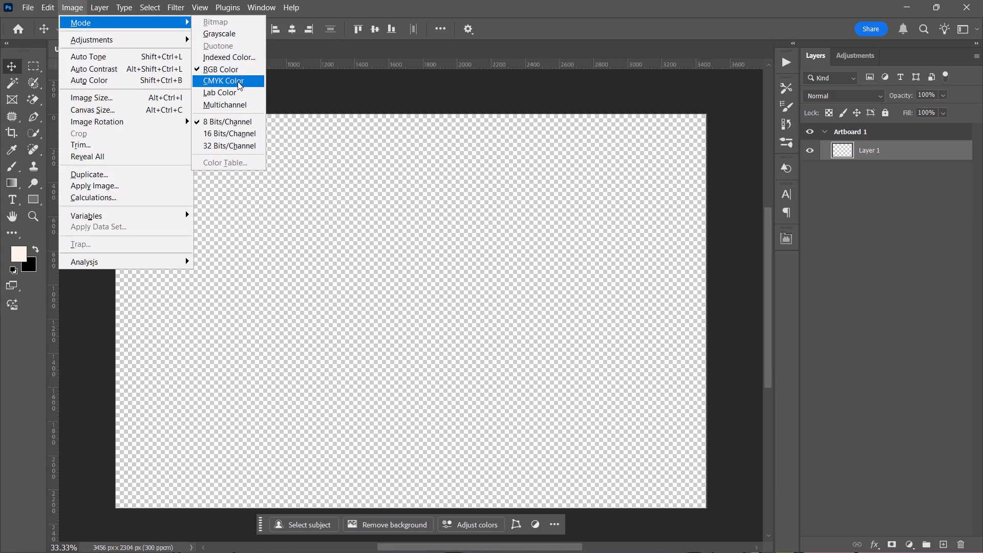
click(237, 81)
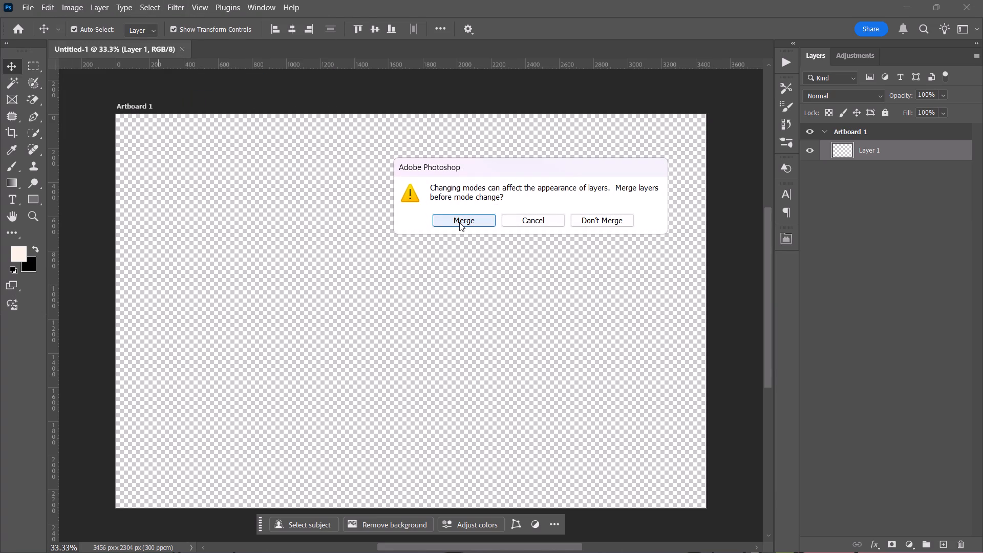
click(459, 222)
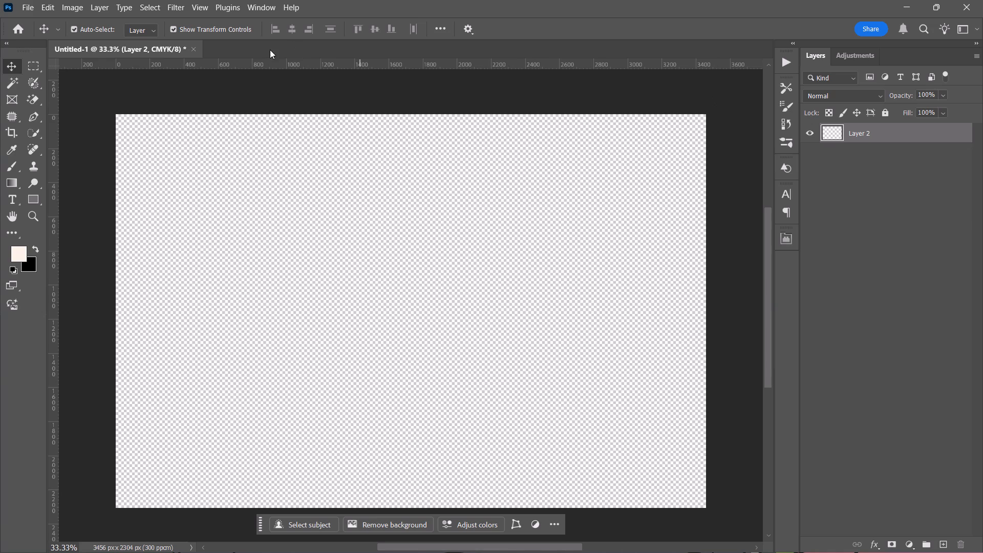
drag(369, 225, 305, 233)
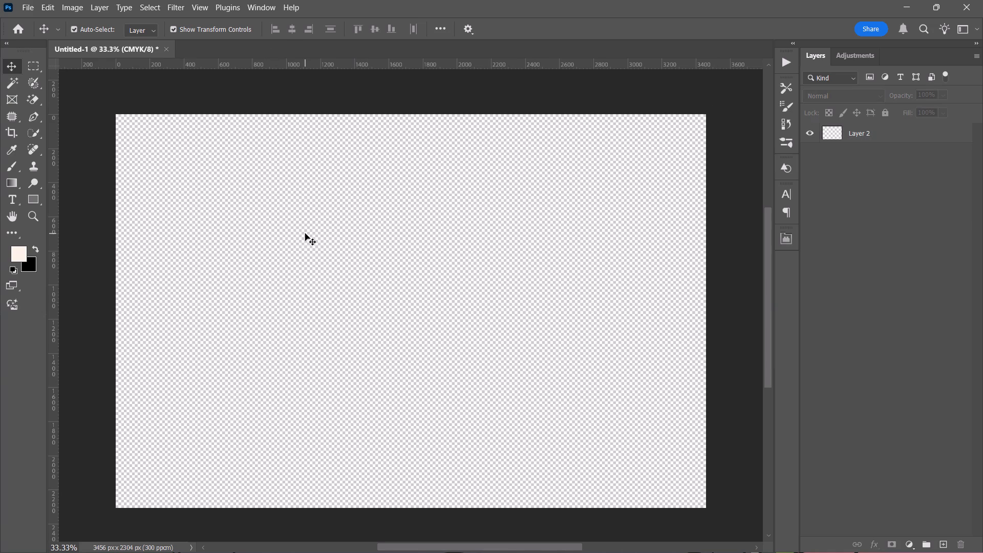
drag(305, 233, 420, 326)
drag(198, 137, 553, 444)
Open the Minimal Spider-Style Superhero Birthday Poster image from the Downloads folder.
key(ctrl+o)
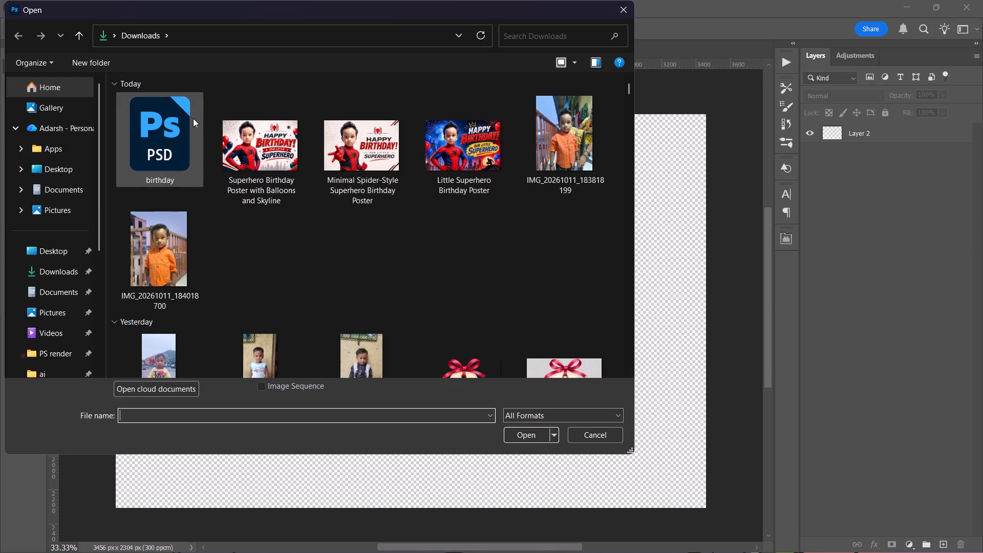
double_click(351, 148)
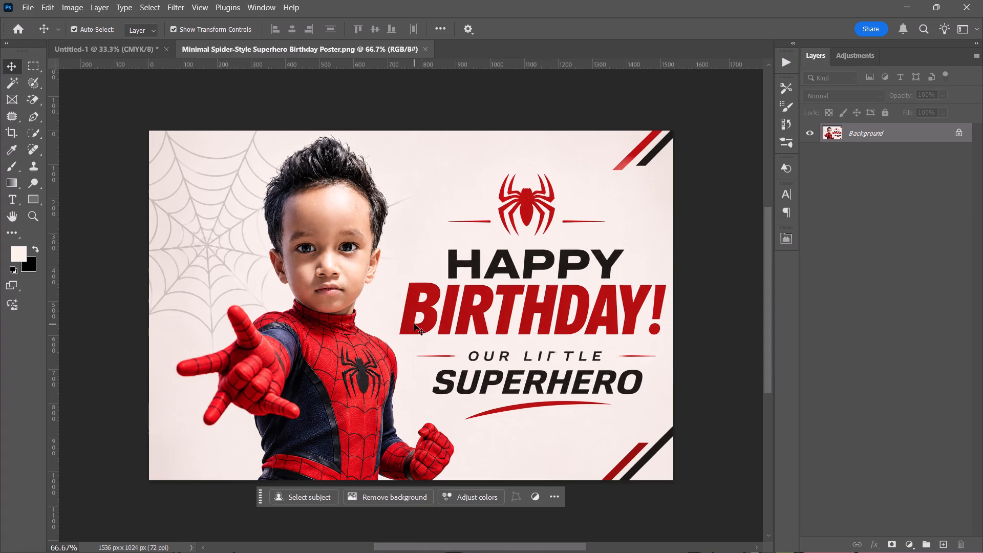
Copy the entire Spider-Style poster image and paste it into the blank Untitled-1 CMYK document.
key(ctrl+a)
key(ctrl+c)
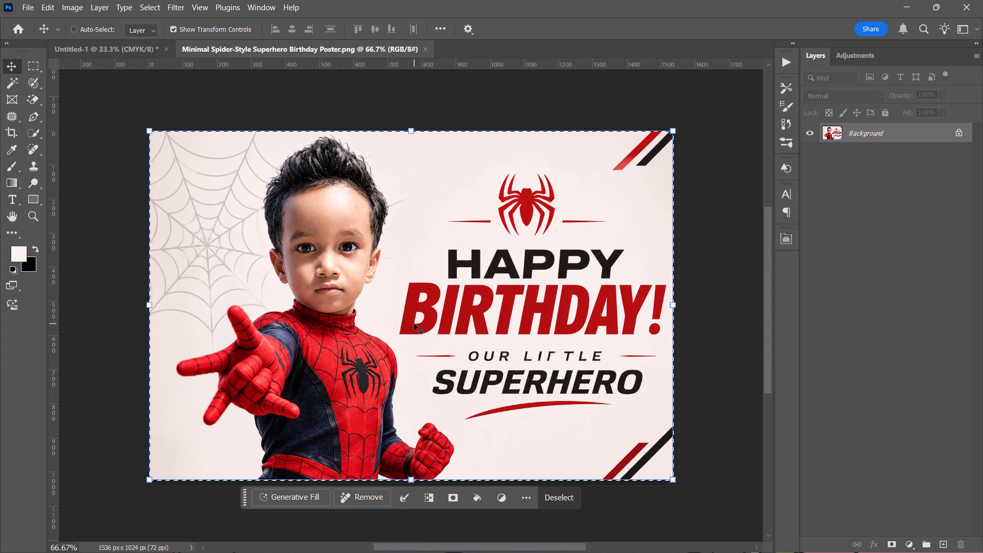
key(ctrl+c)
key(ctrl+c)
key(ctrl+c)
click(115, 49)
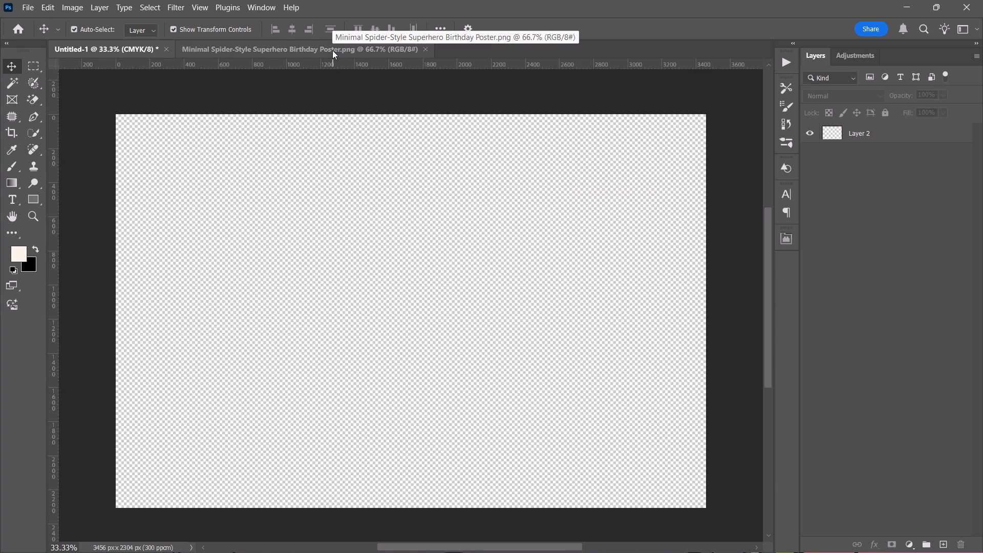
click(358, 368)
key(ctrl+v)
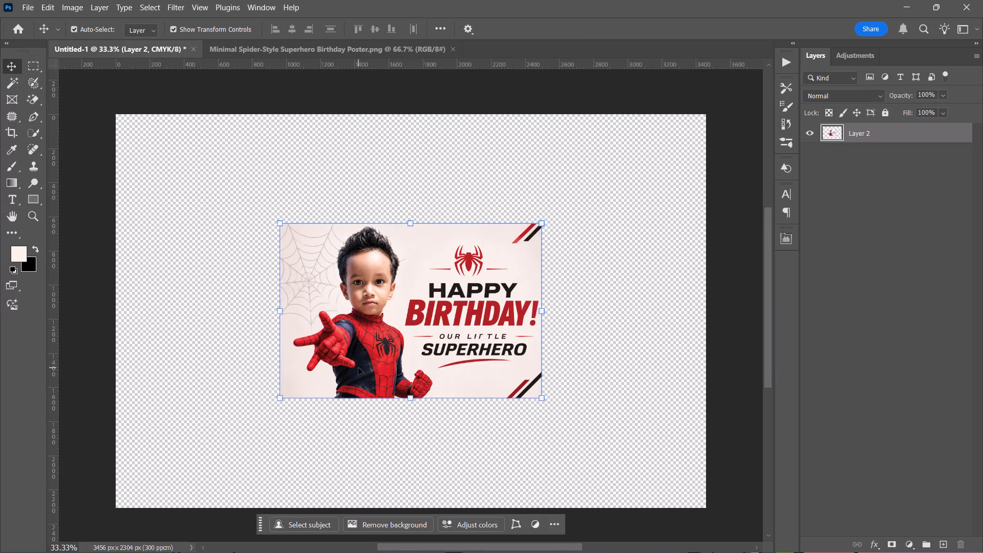
Scale the pasted poster proportionally about its centre to about 225% so it fills the canvas, and apply the transform.
alt+drag(541, 400, 682, 532)
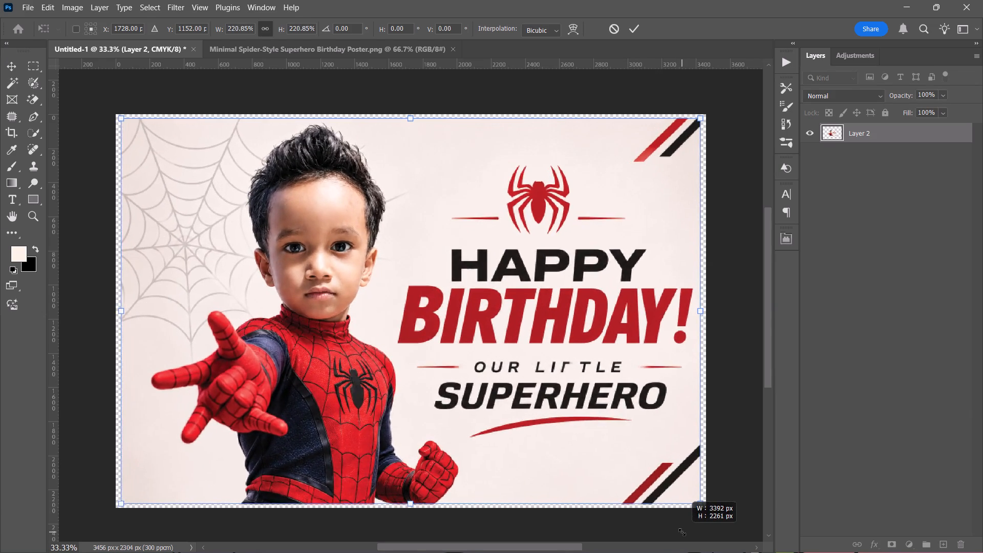
alt+drag(682, 532, 685, 537)
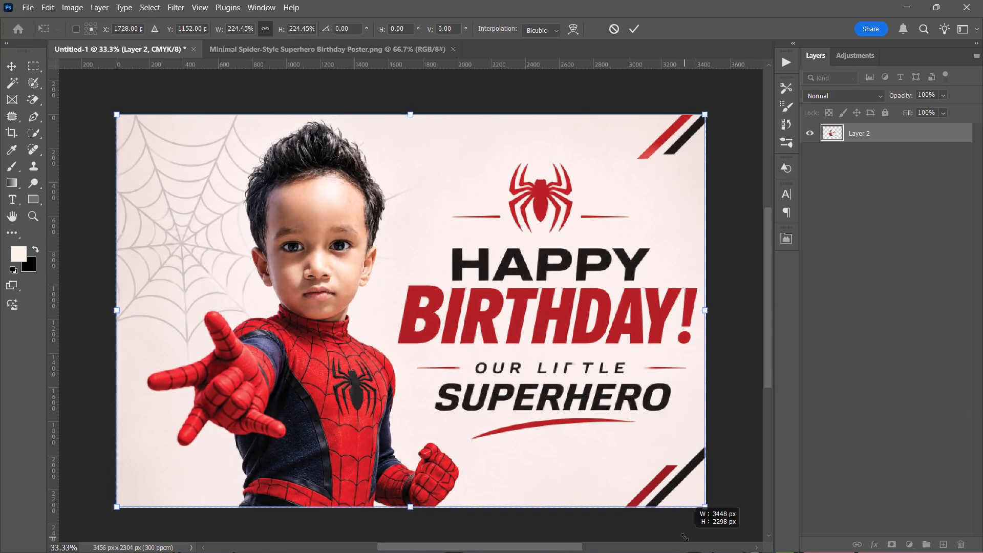
alt+drag(685, 537, 688, 539)
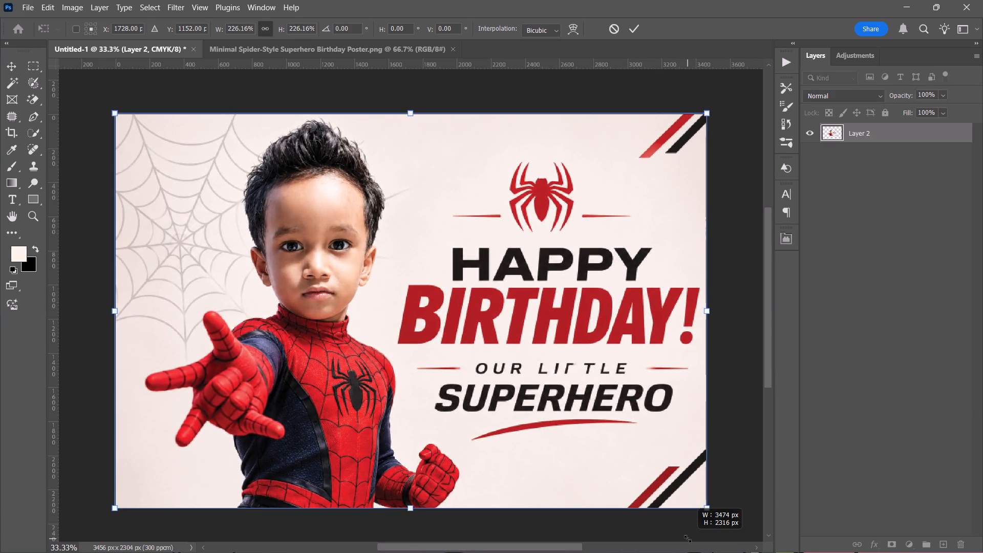
alt+drag(688, 539, 686, 539)
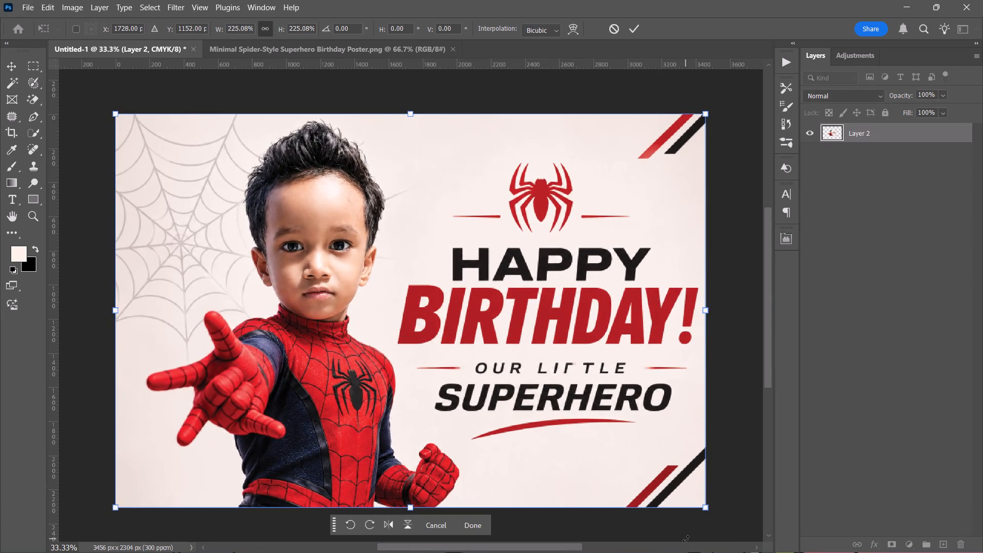
key(ctrl+equal)
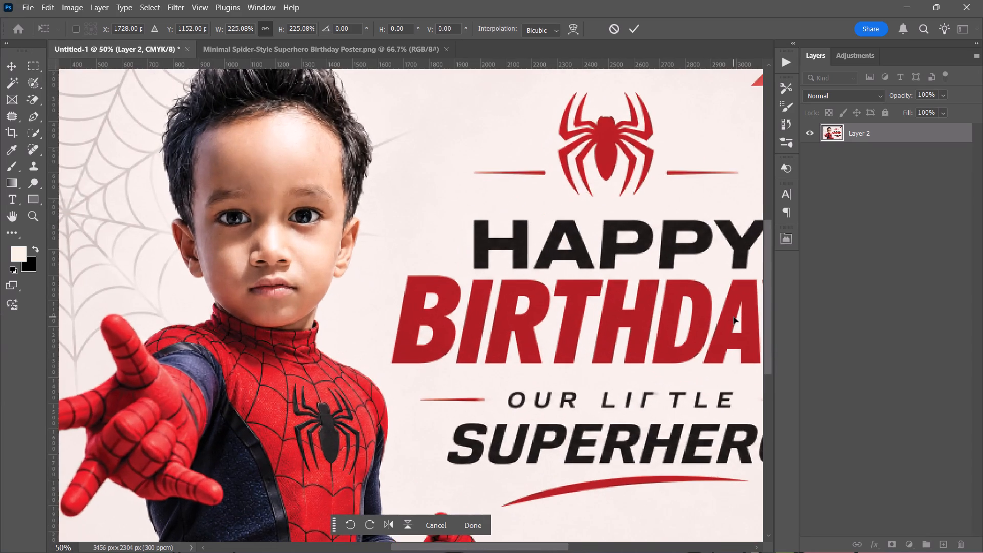
key(ctrl+minus)
key(Return)
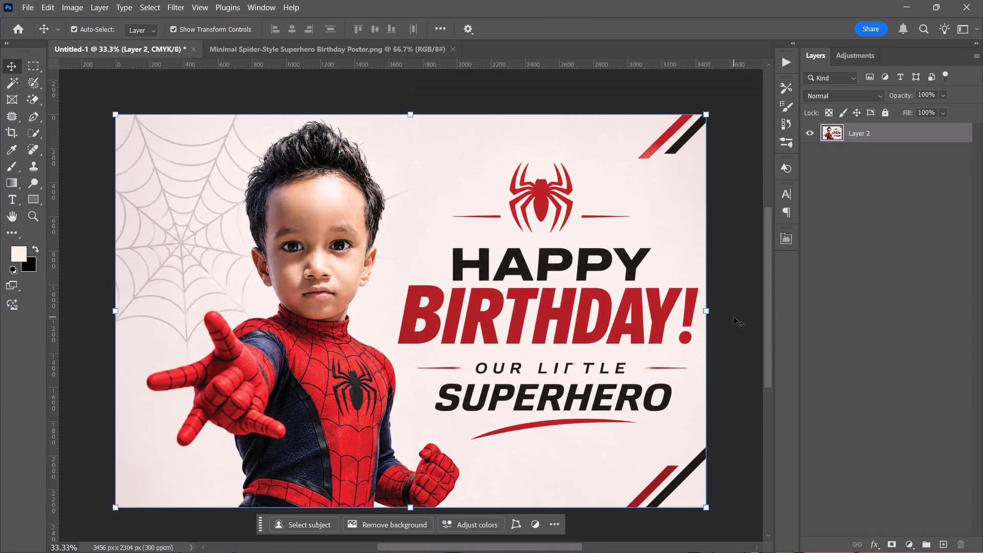
click(742, 338)
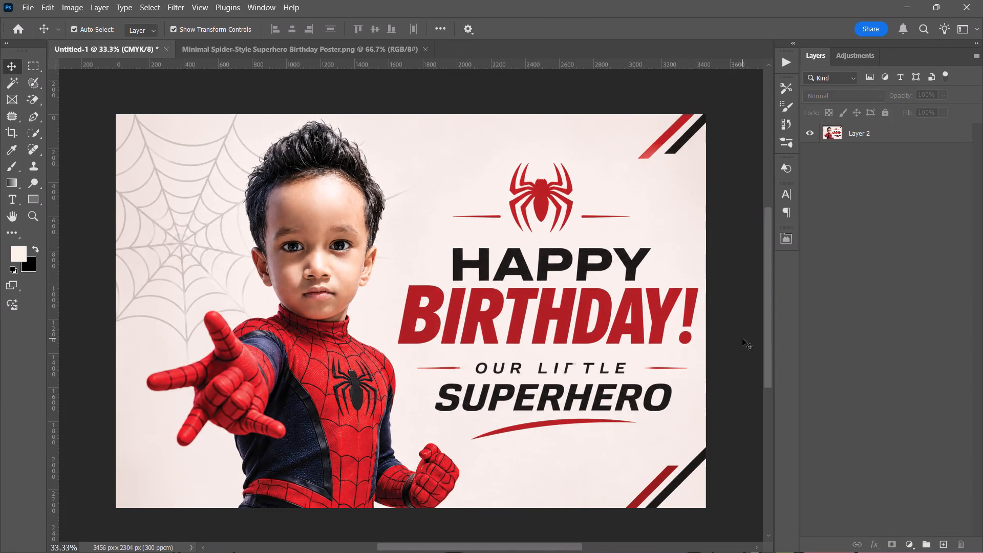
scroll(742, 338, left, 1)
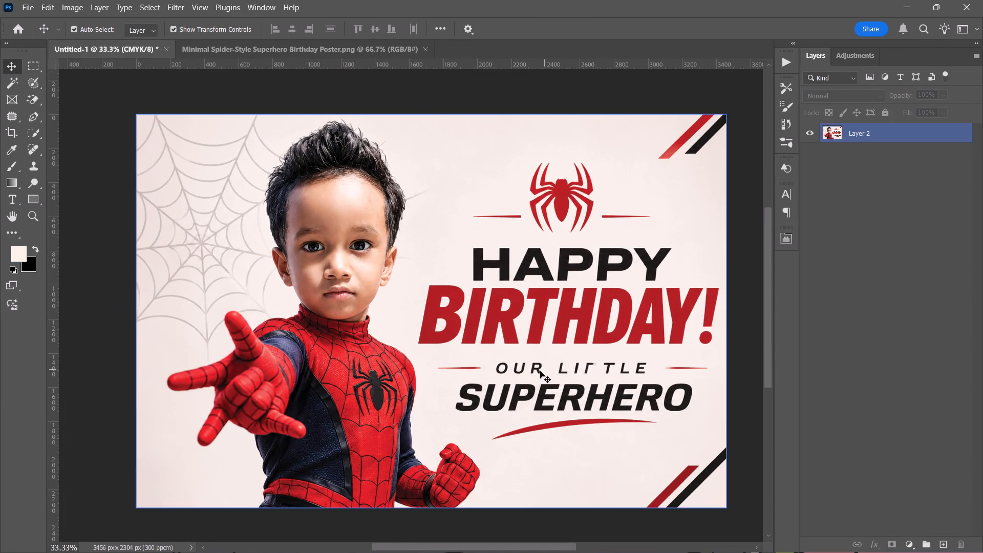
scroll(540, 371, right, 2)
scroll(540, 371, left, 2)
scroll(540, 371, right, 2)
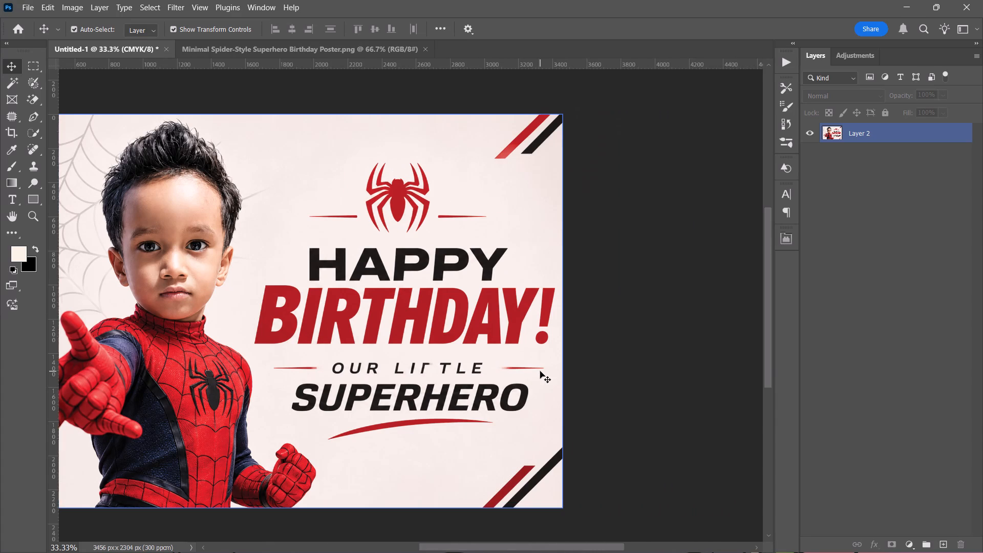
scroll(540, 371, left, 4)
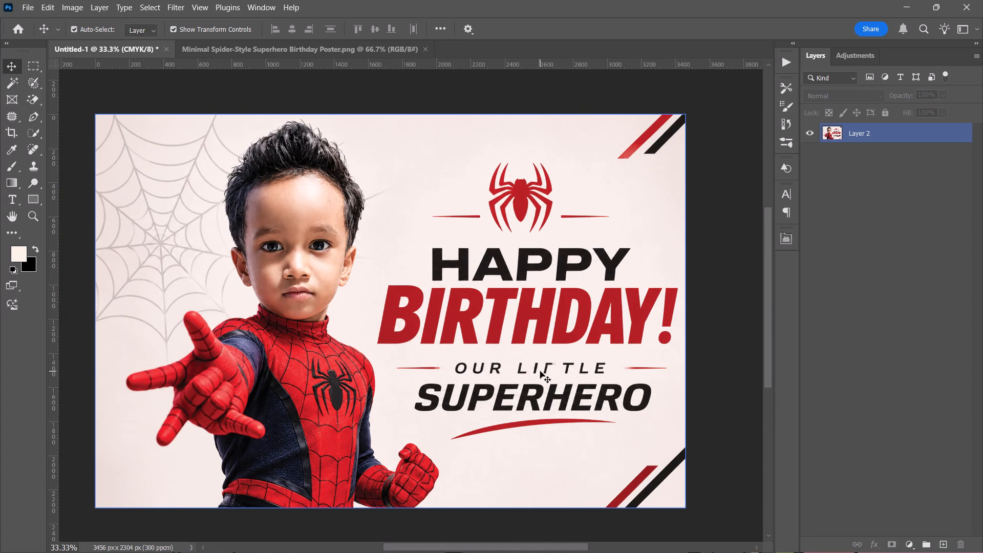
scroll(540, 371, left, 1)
click(268, 446)
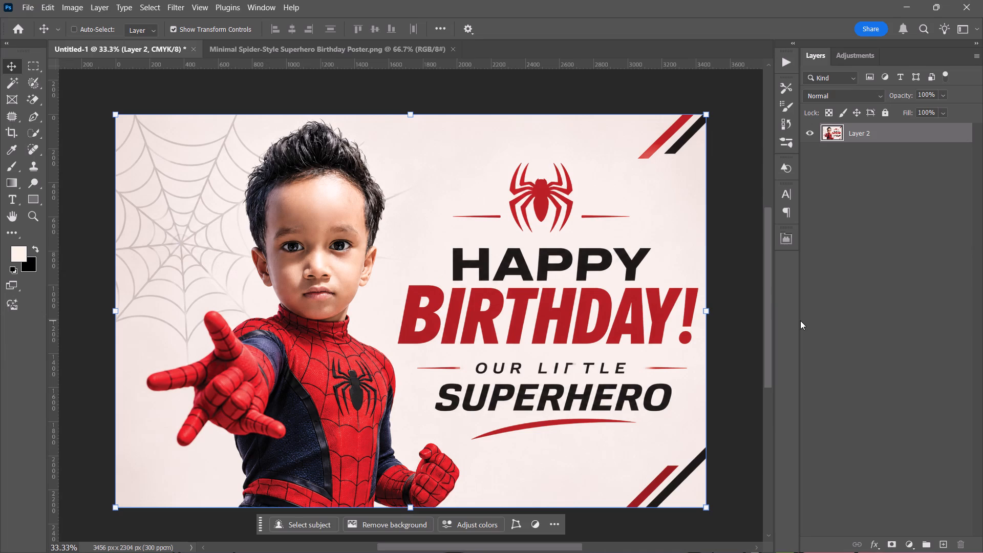
double_click(186, 157)
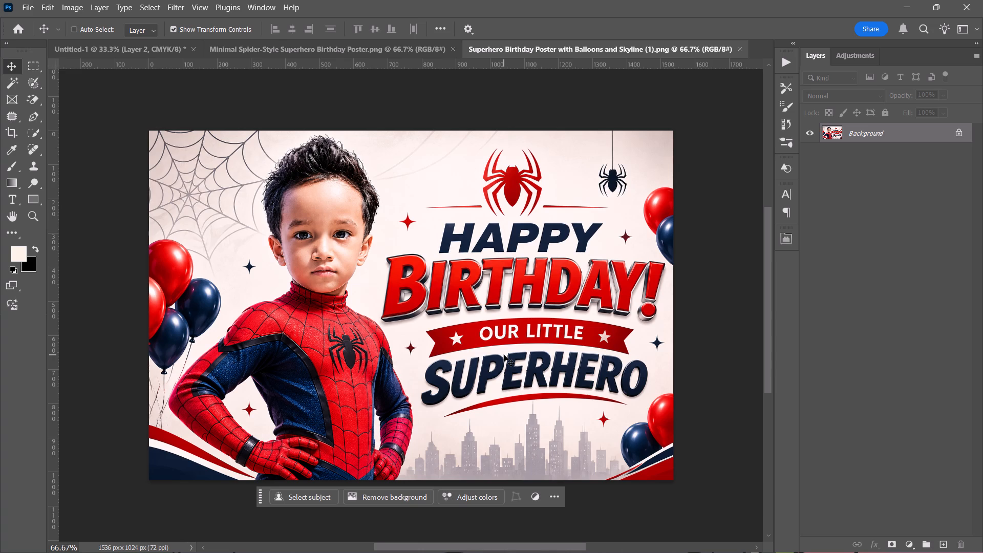
Copy the entire balloons-and-skyline poster image and paste it into the Untitled-1 CMYK document.
key(ctrl+c)
key(ctrl+a)
key(ctrl+a)
key(ctrl+a)
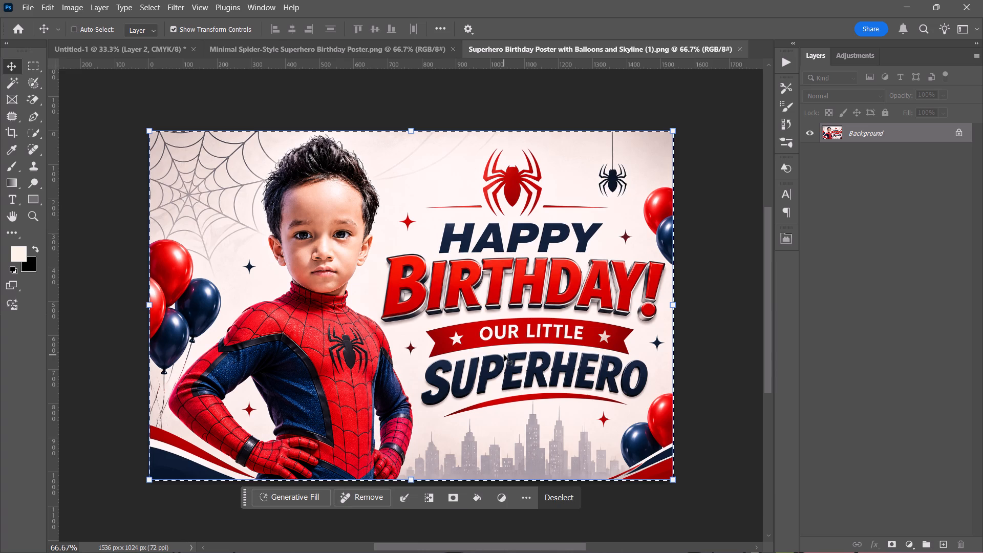
key(ctrl+a)
key(ctrl+c)
key(ctrl+c)
key(ctrl+c)
key(ctrl+c)
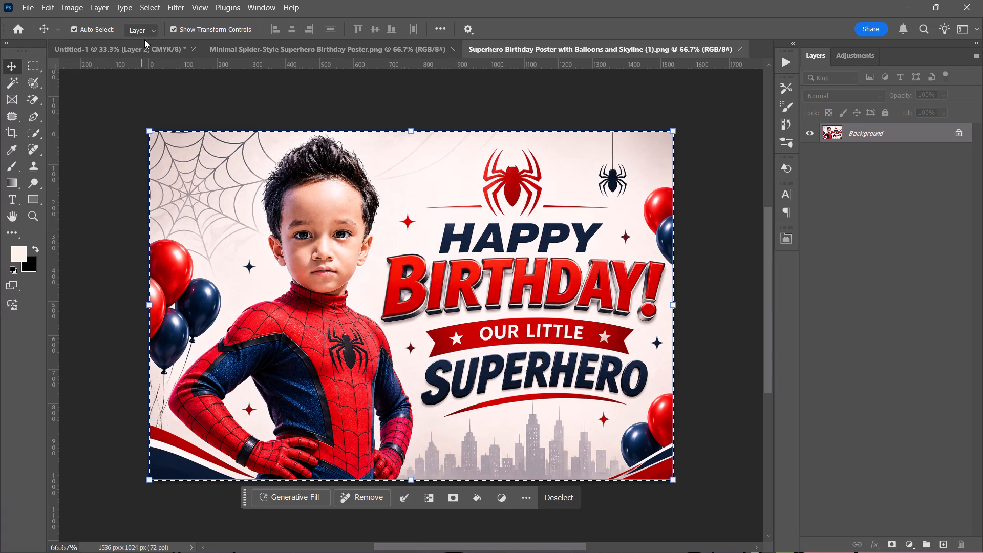
click(145, 41)
key(ctrl+v)
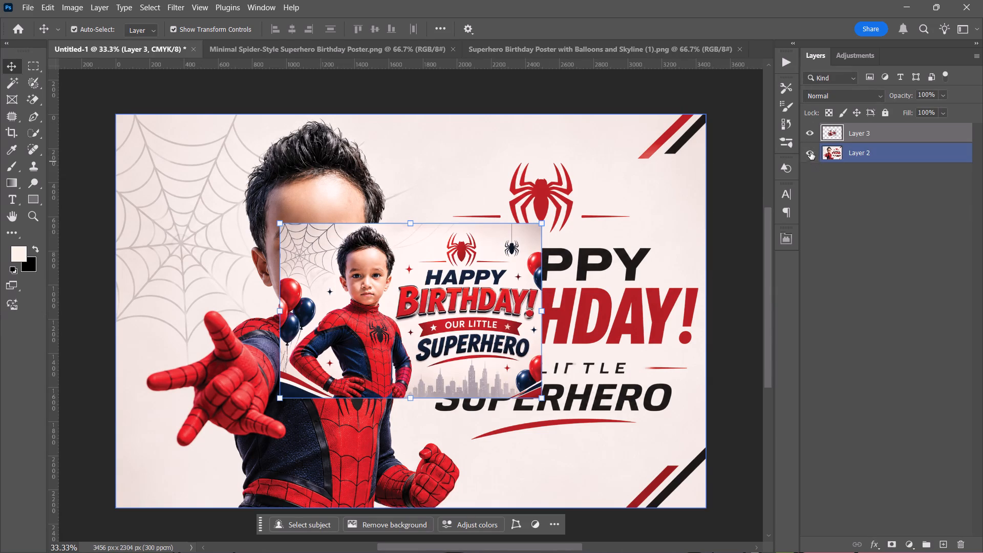
Hide Layer 2 and scale the pasted balloons-and-skyline poster proportionally about its centre to about 225.6% so it fills the canvas.
click(810, 151)
key(ctrl+t)
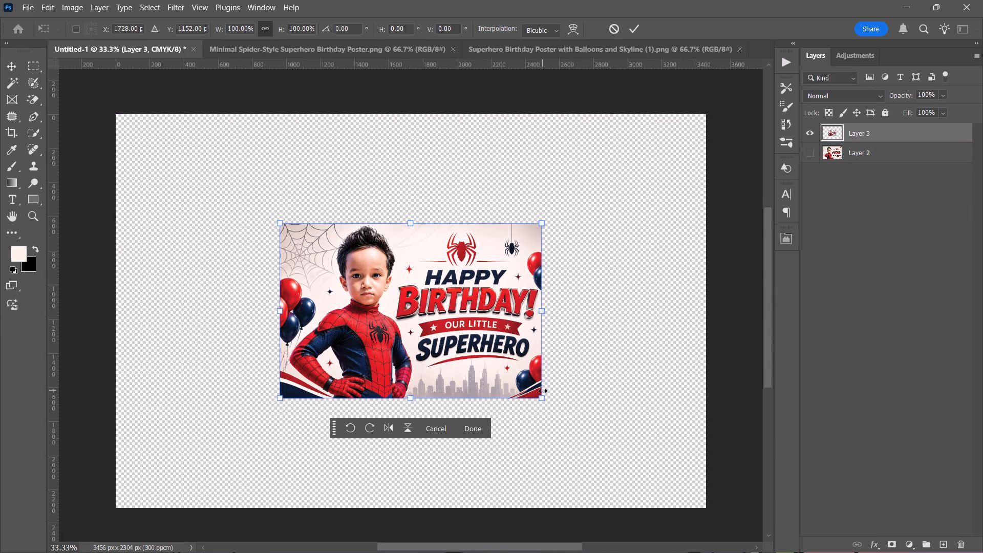
alt+drag(544, 400, 643, 510)
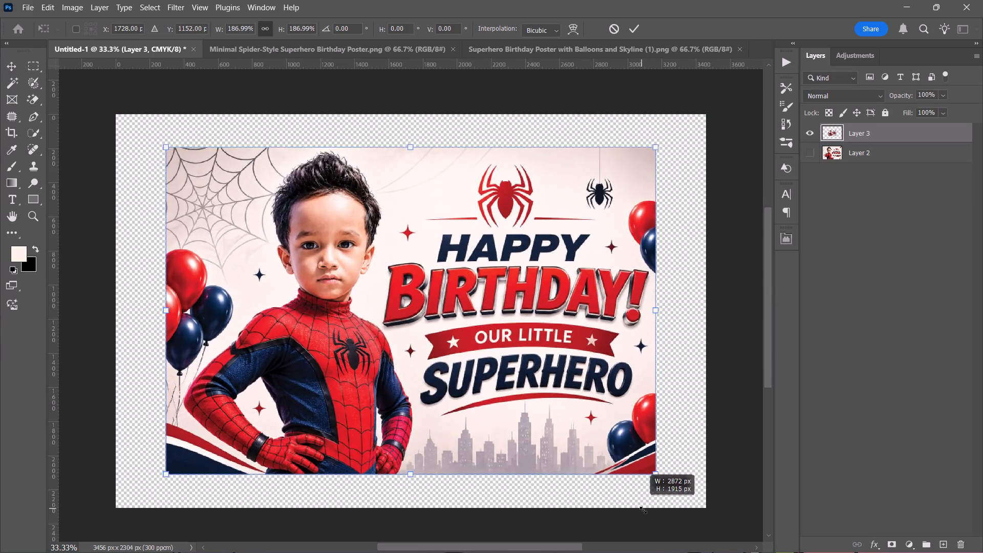
alt+drag(643, 510, 665, 537)
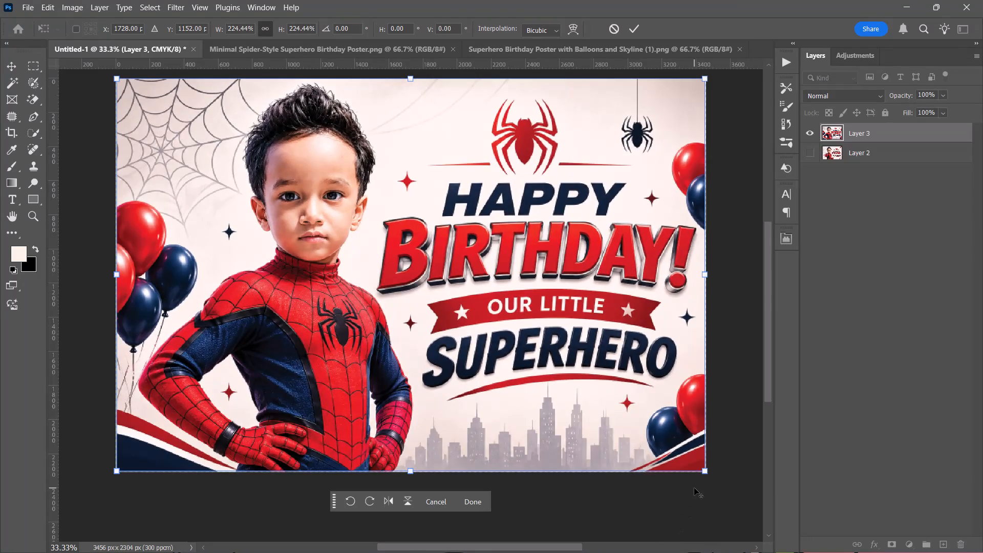
alt+click(704, 476)
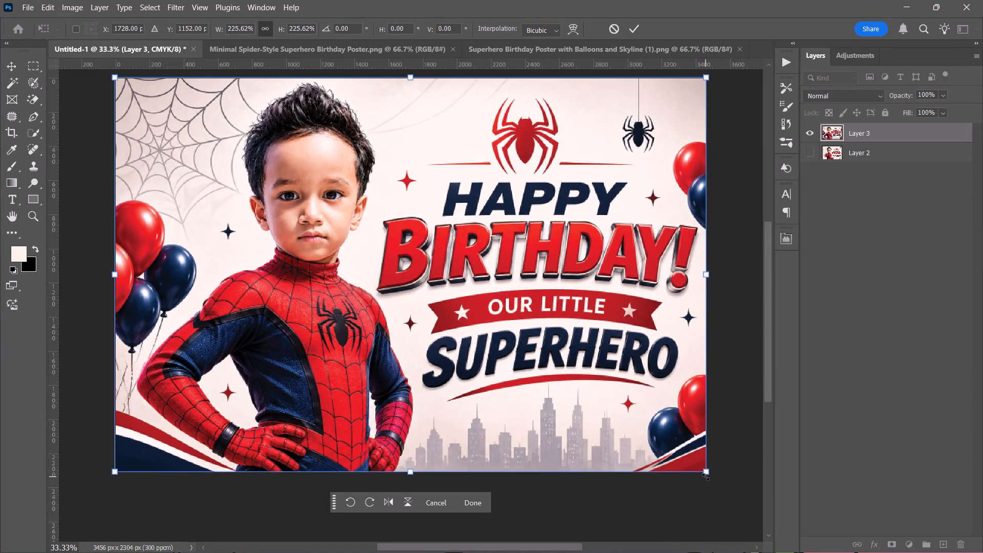
key(Return)
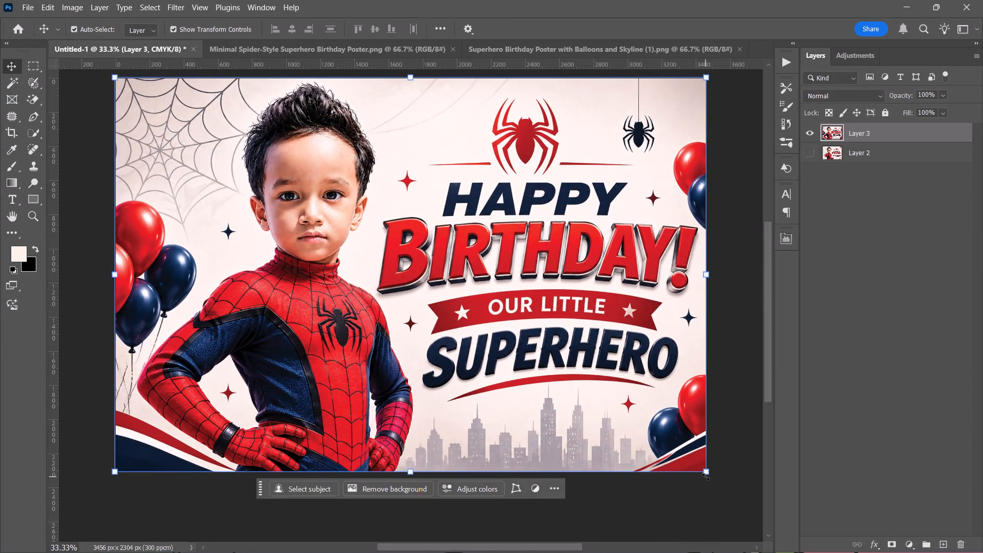
key(Return)
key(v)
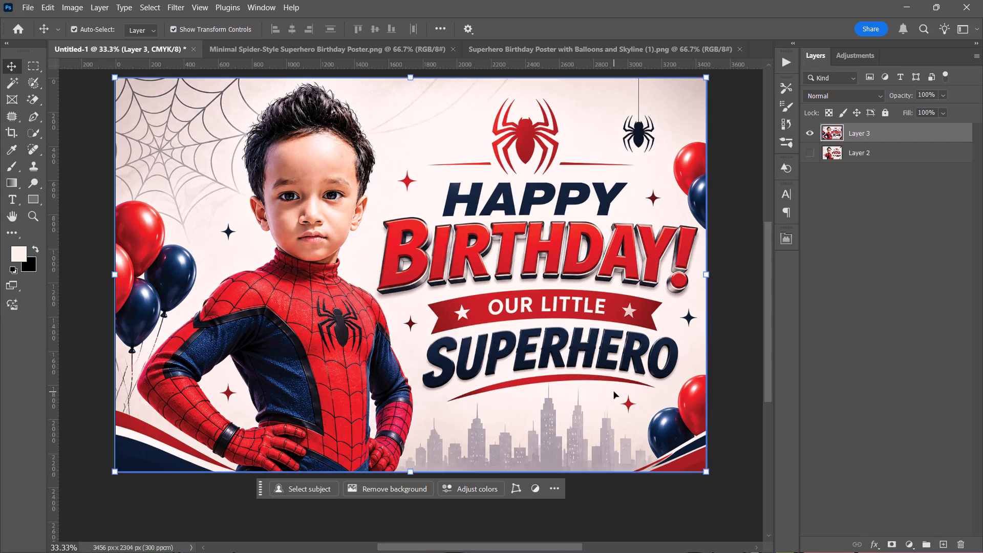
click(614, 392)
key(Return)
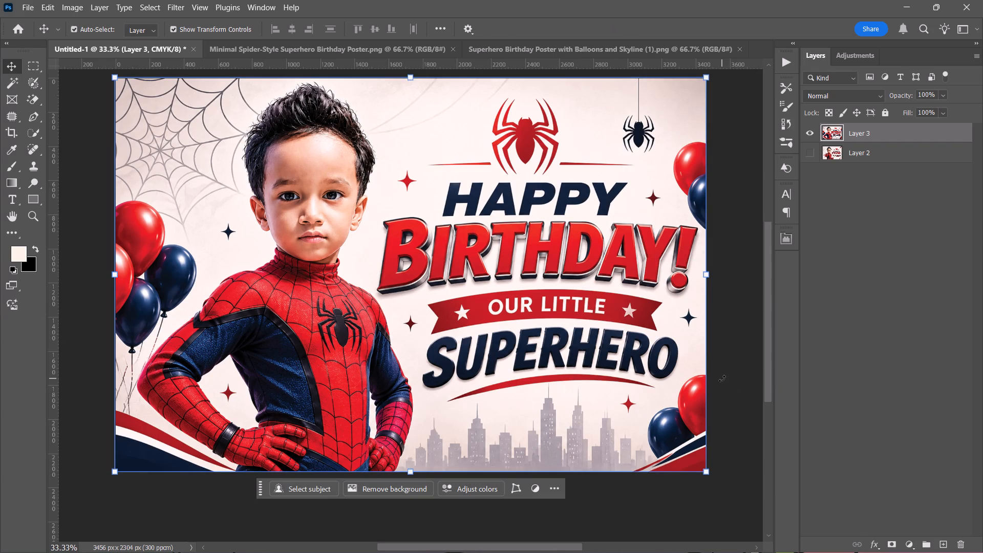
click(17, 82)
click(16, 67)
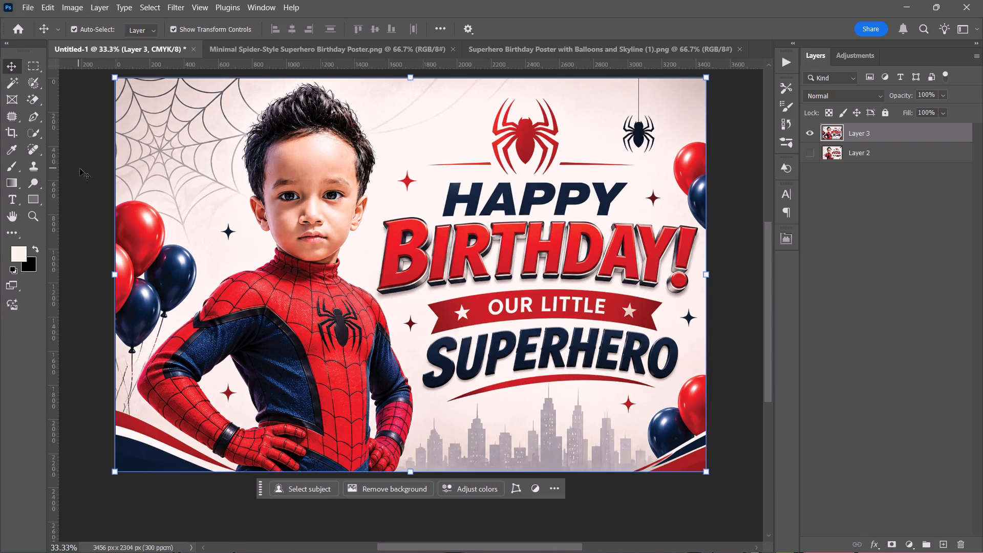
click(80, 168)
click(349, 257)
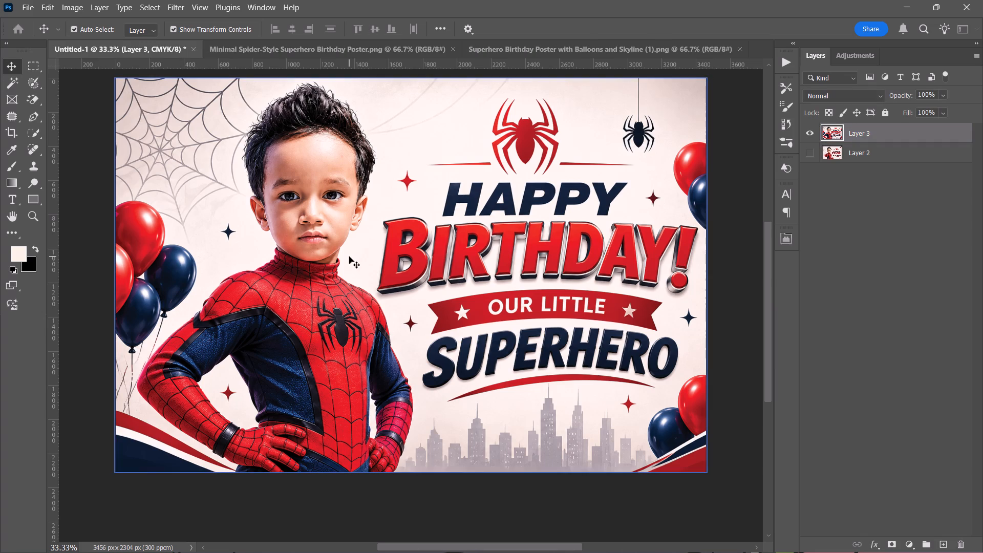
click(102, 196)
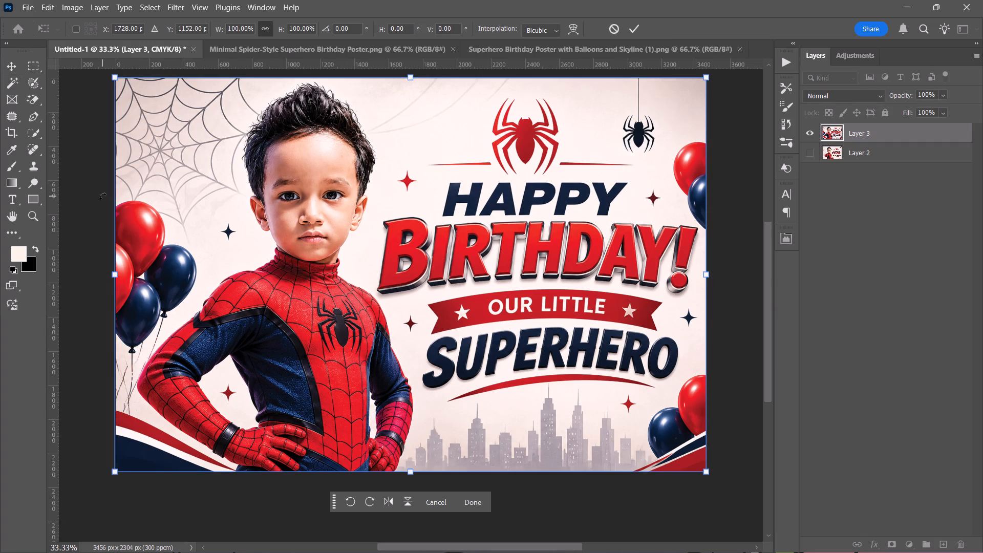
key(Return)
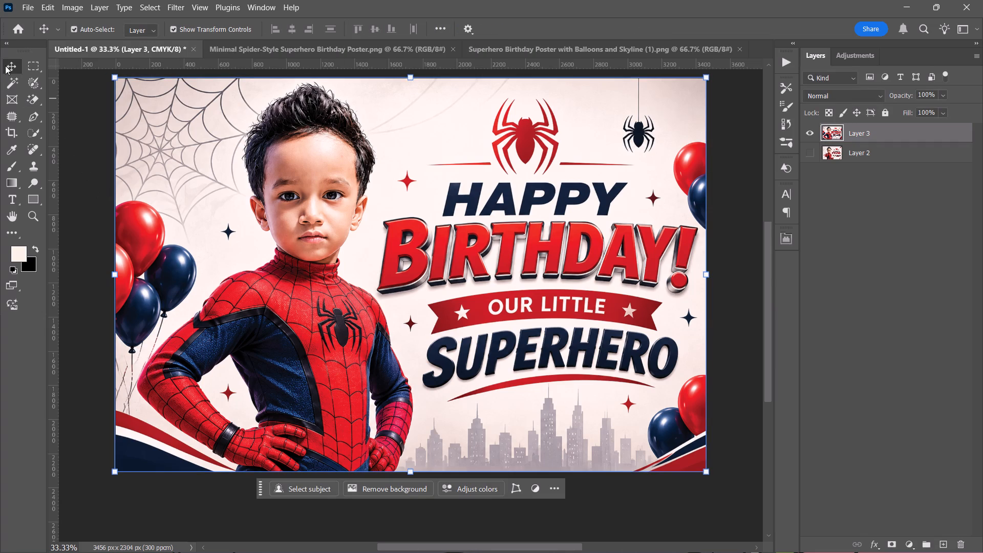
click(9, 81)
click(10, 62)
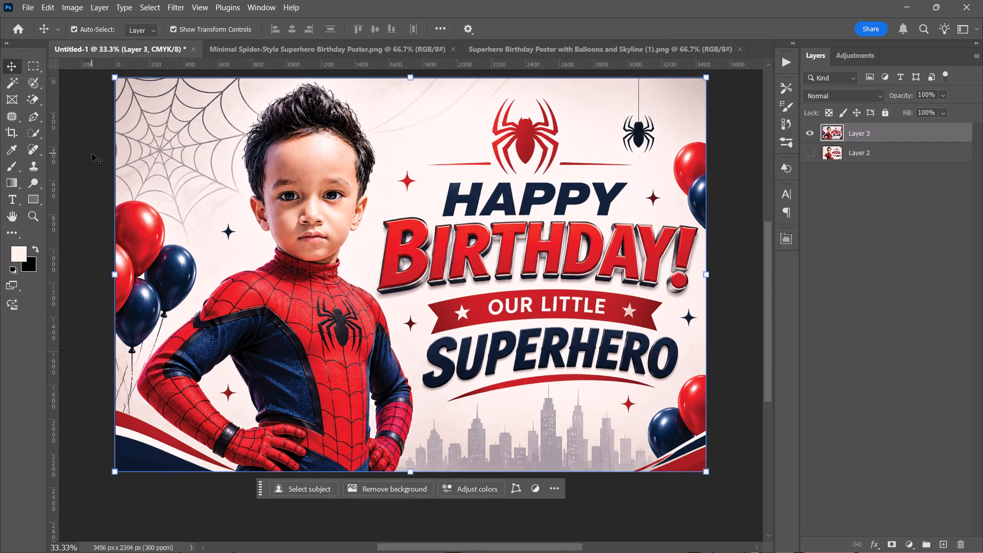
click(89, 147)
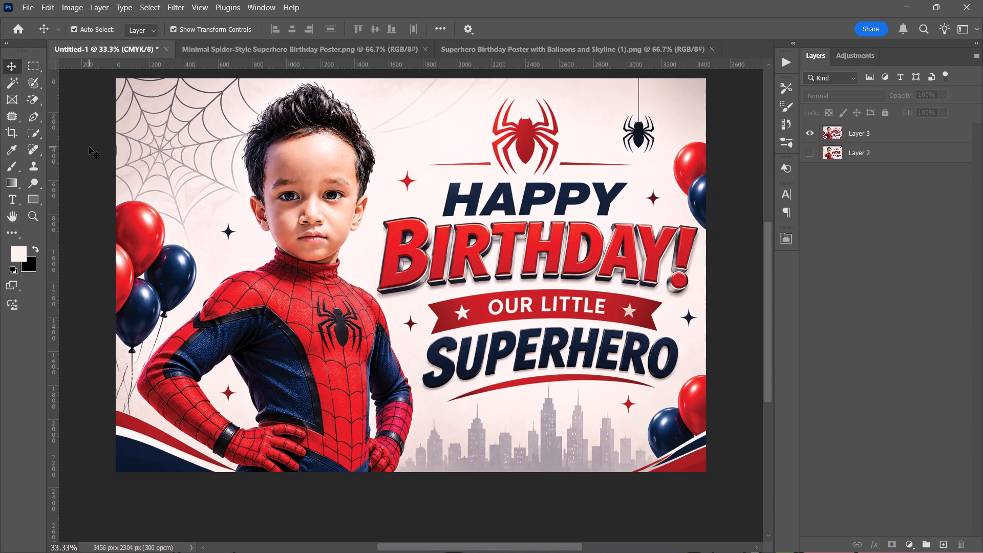
Hide Layer 3 with the balloons poster and show Layer 2 with the first poster instead.
click(803, 131)
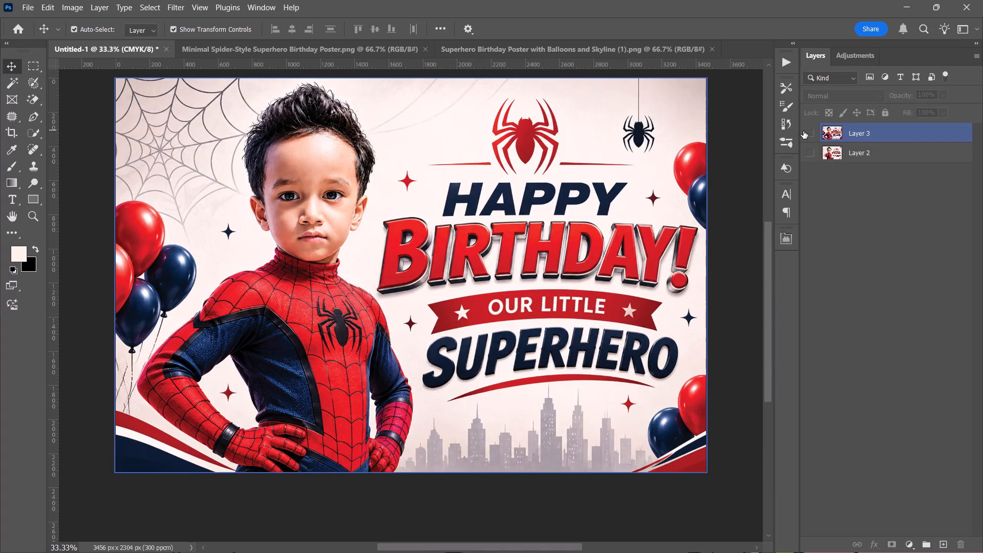
click(809, 152)
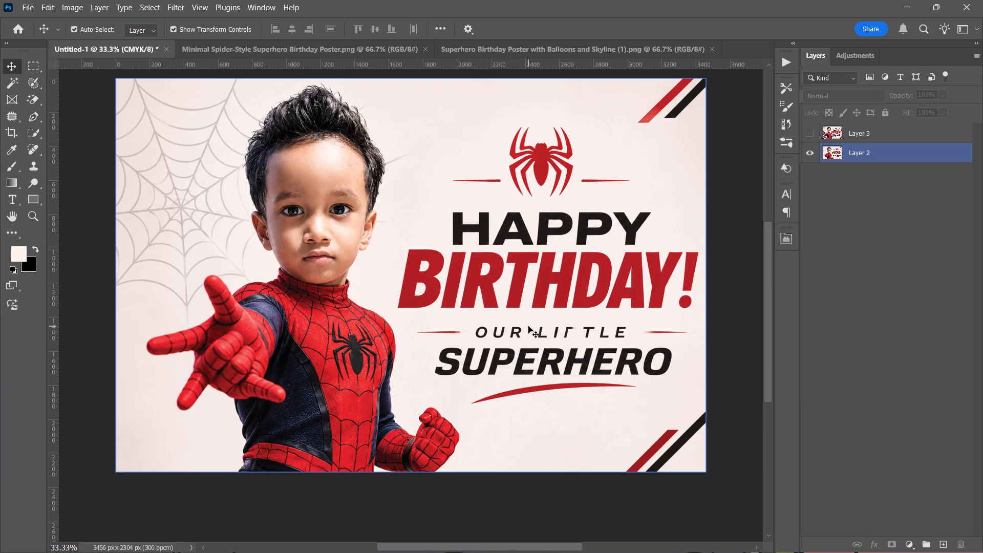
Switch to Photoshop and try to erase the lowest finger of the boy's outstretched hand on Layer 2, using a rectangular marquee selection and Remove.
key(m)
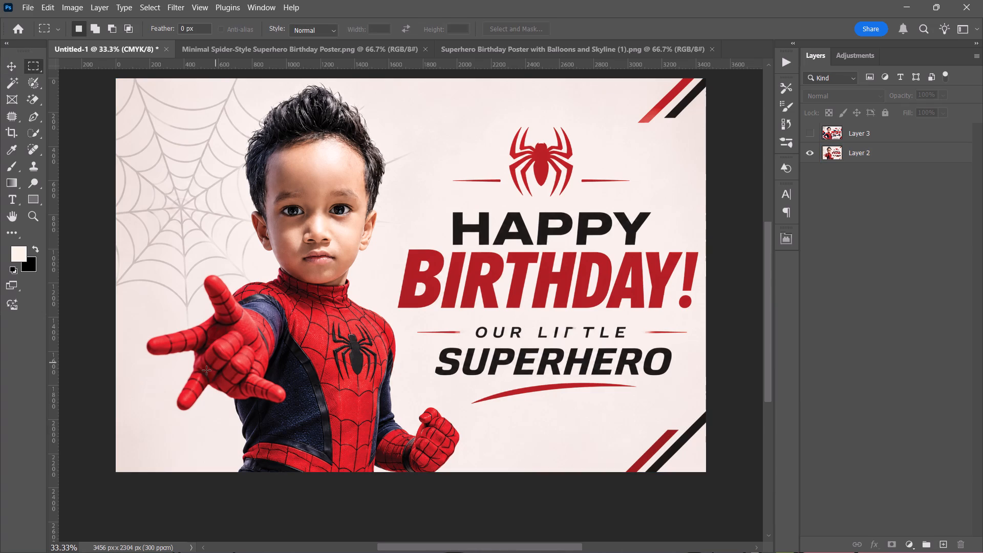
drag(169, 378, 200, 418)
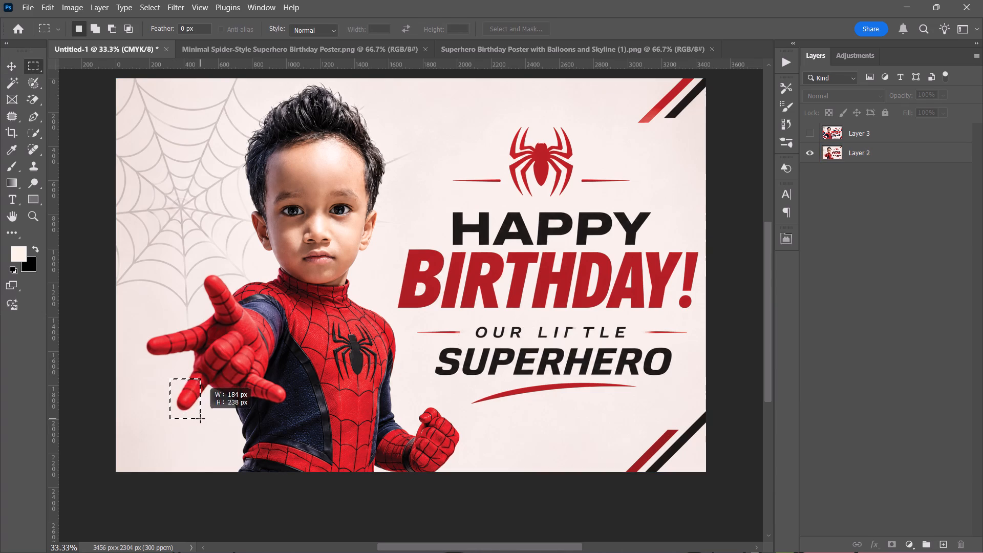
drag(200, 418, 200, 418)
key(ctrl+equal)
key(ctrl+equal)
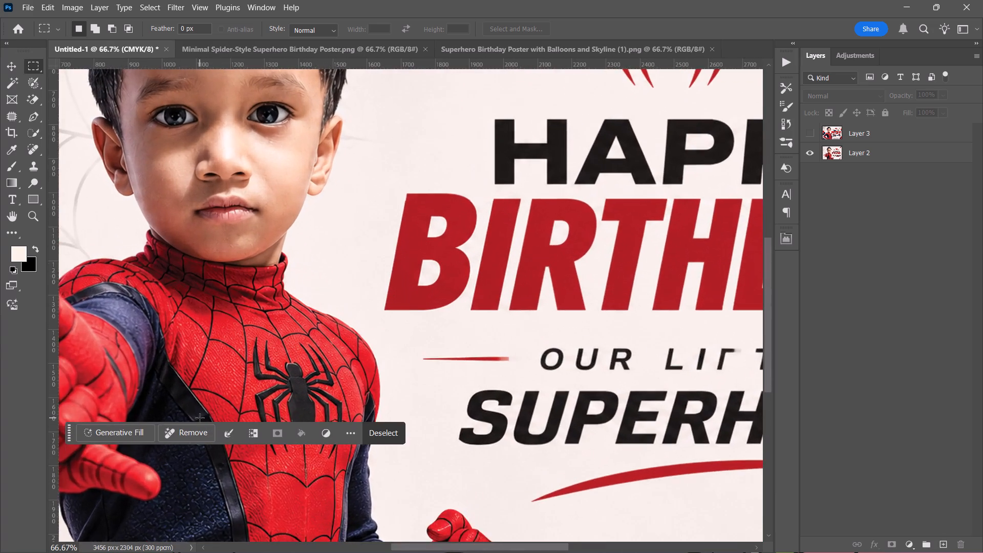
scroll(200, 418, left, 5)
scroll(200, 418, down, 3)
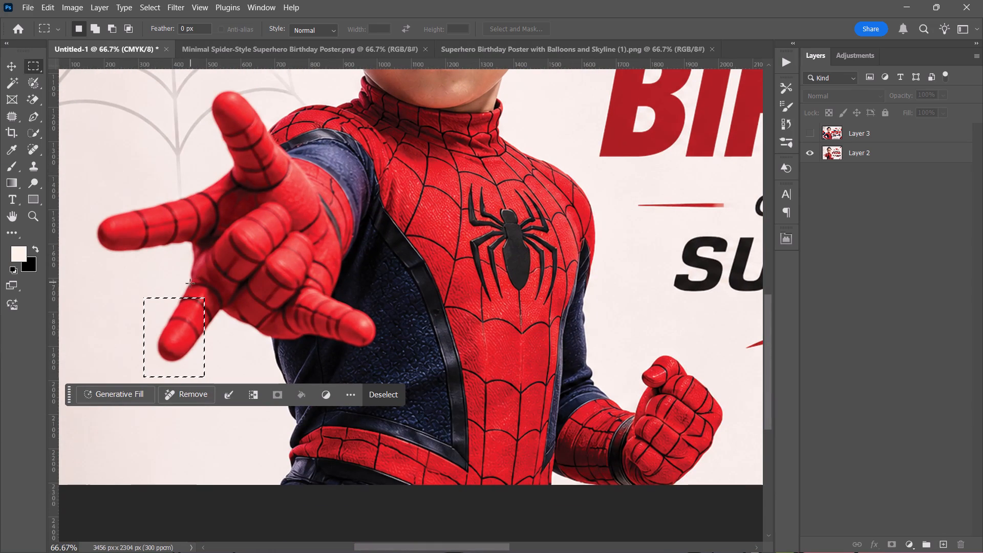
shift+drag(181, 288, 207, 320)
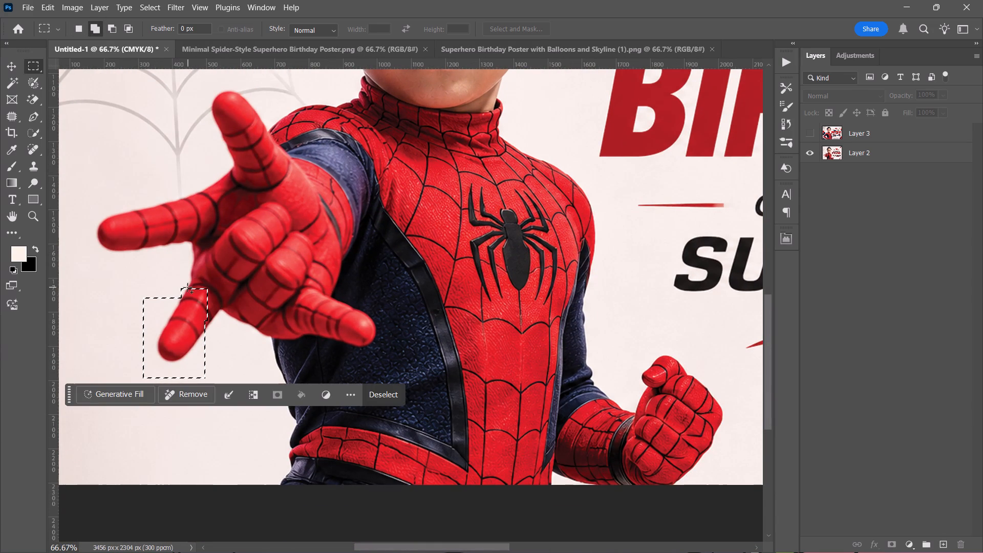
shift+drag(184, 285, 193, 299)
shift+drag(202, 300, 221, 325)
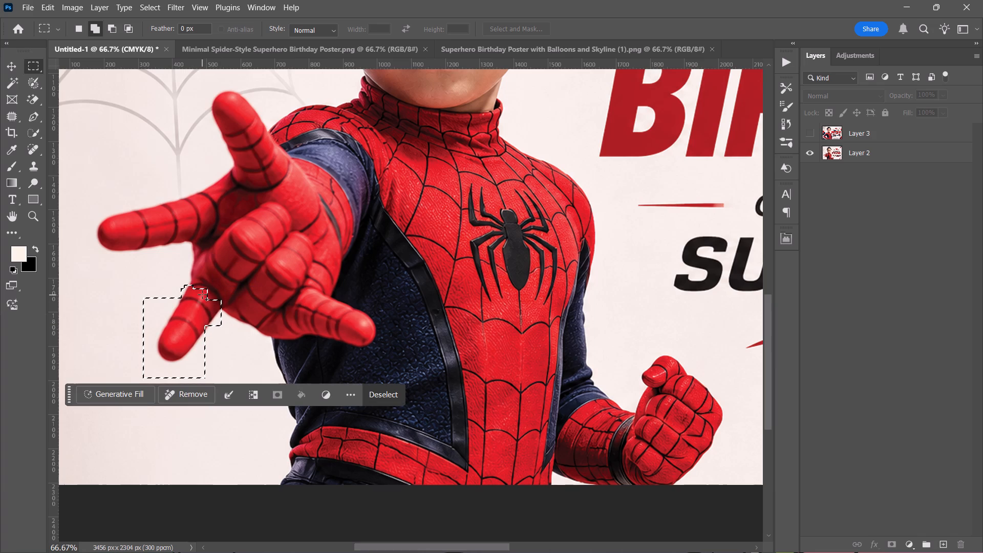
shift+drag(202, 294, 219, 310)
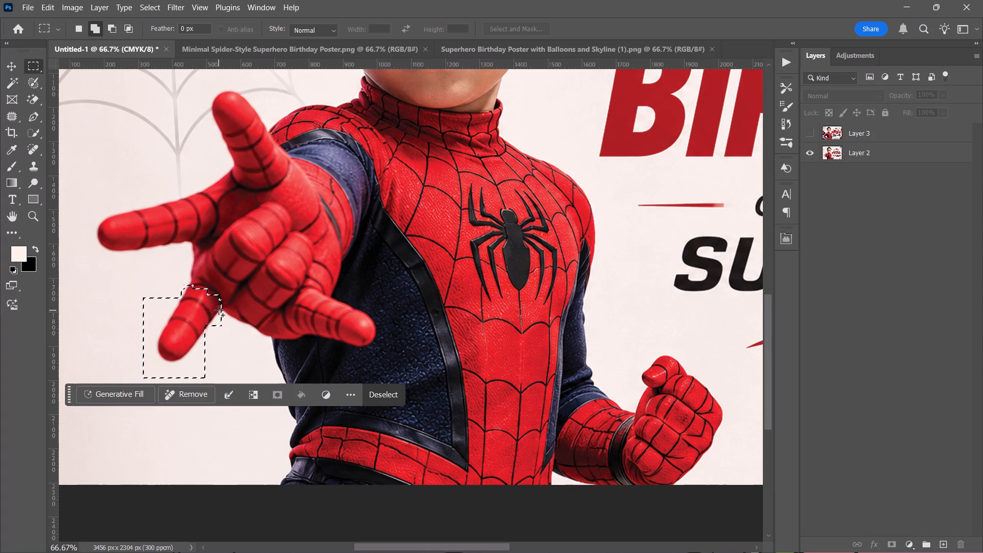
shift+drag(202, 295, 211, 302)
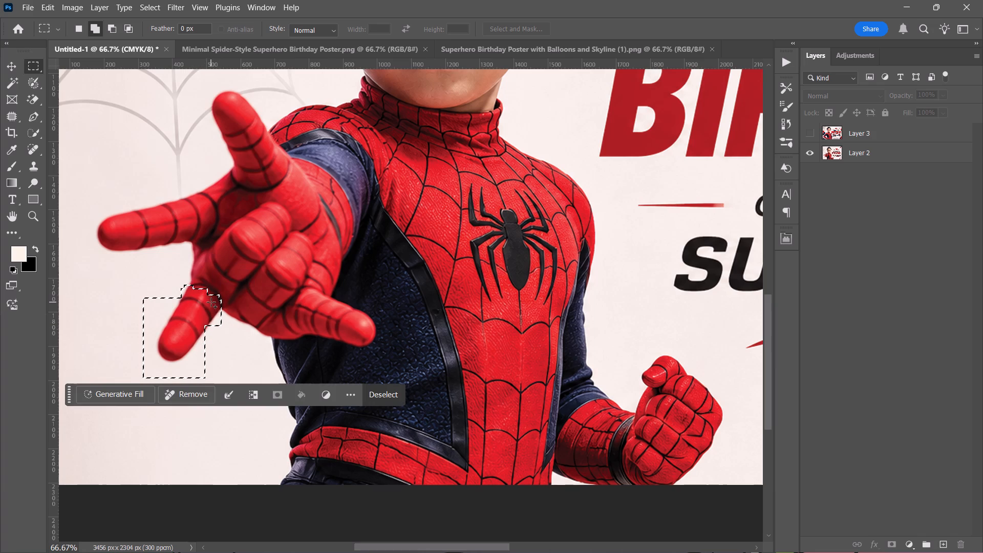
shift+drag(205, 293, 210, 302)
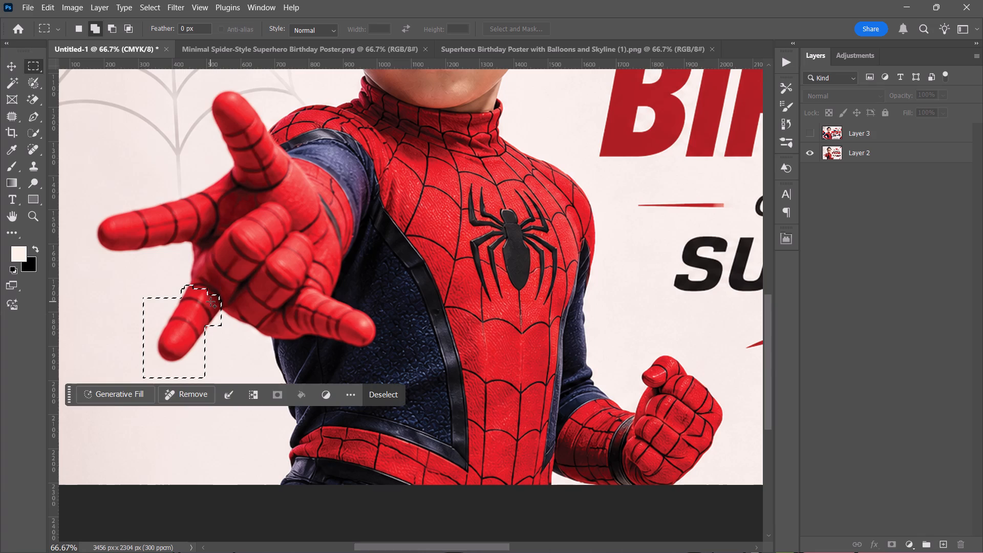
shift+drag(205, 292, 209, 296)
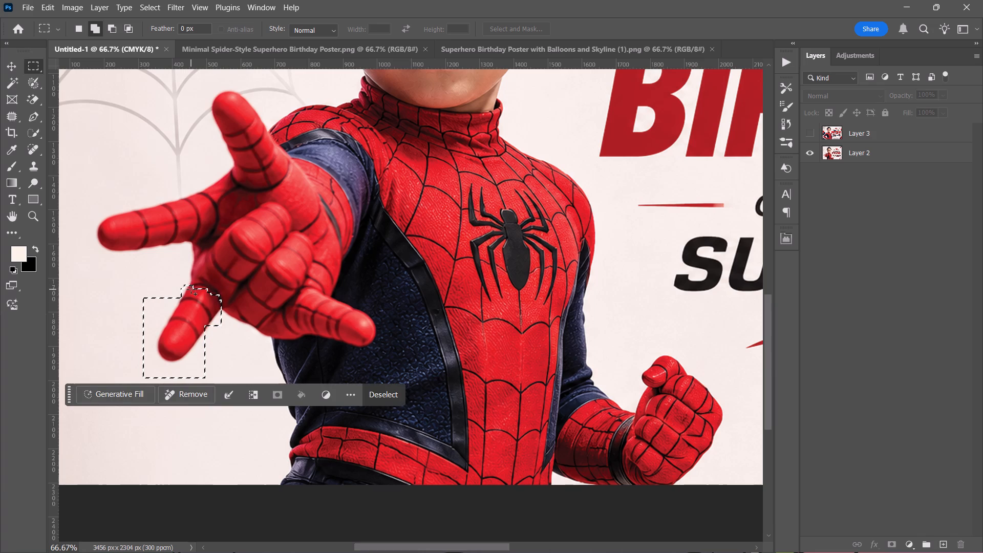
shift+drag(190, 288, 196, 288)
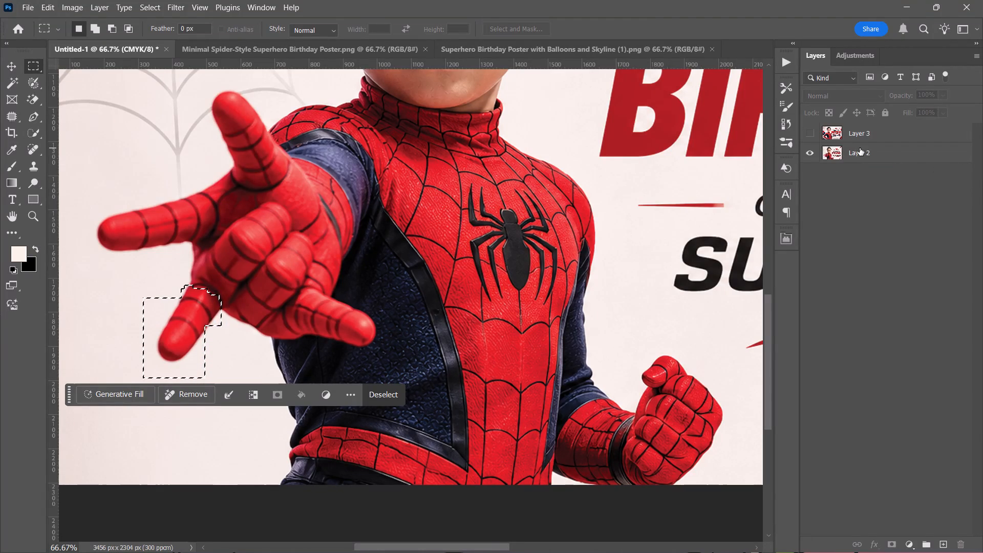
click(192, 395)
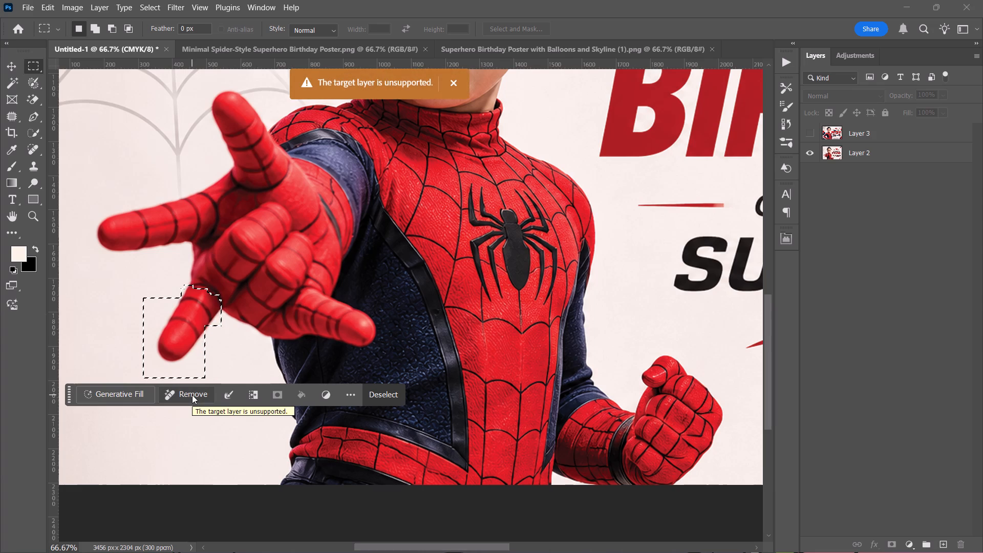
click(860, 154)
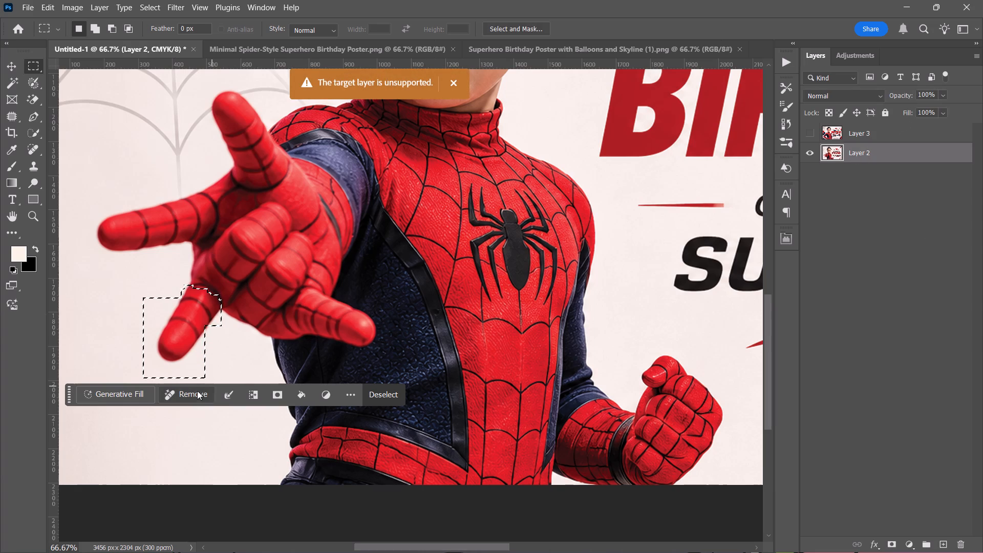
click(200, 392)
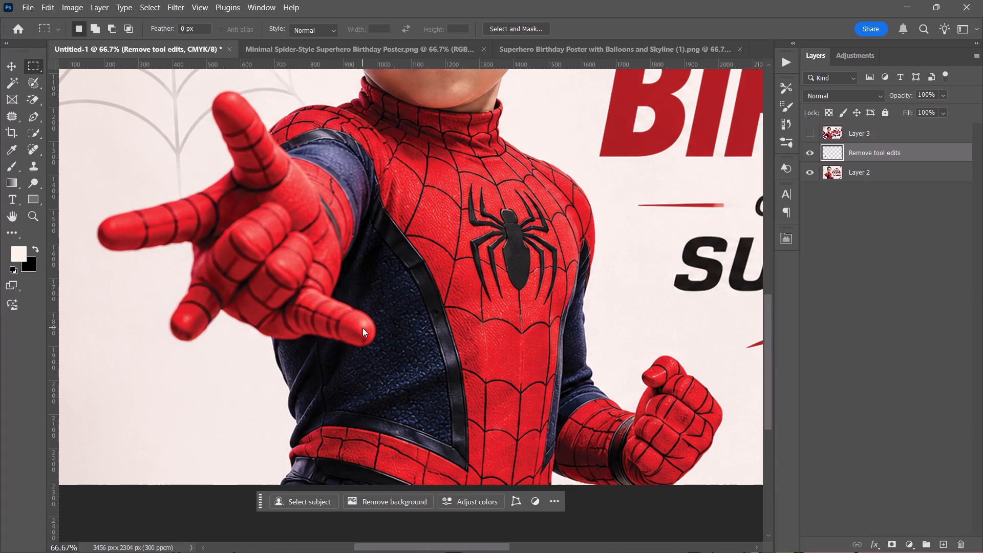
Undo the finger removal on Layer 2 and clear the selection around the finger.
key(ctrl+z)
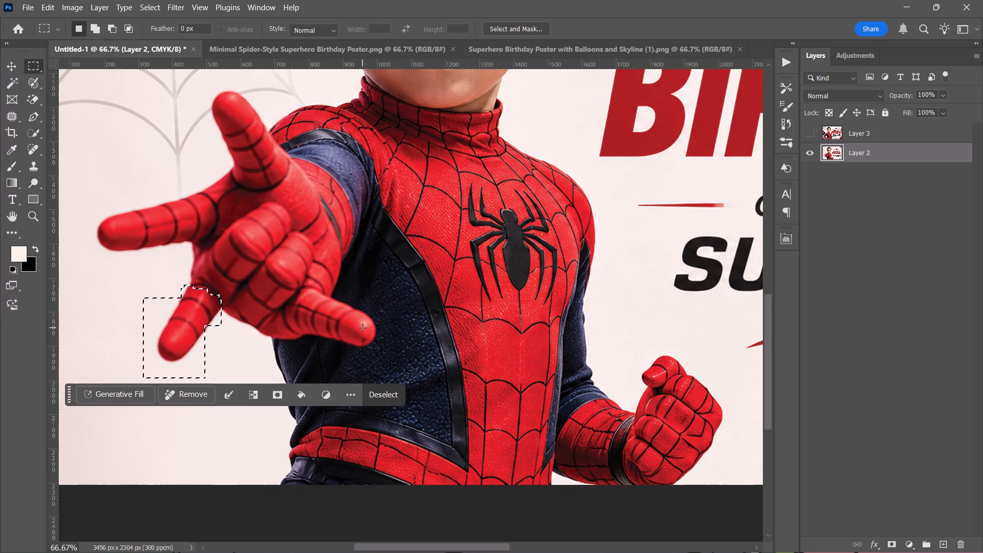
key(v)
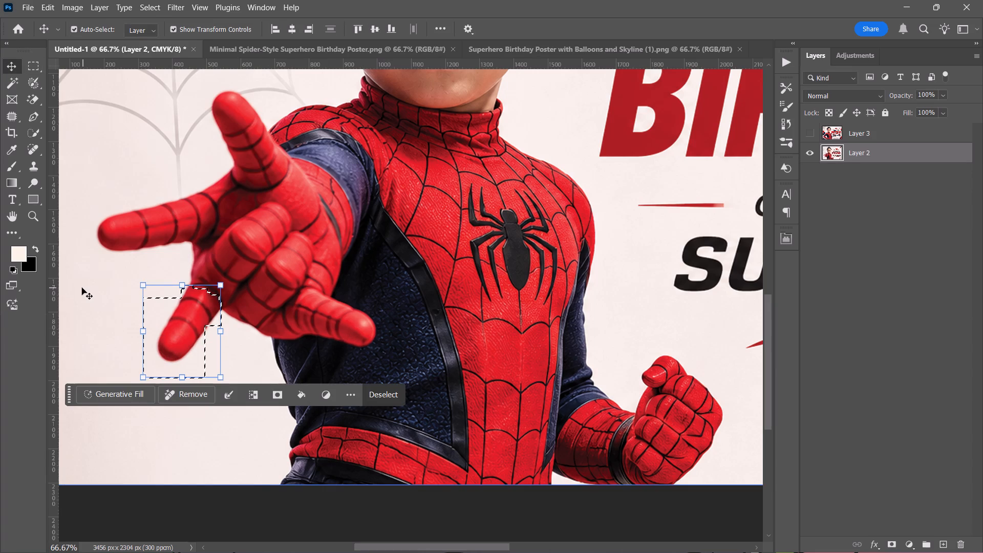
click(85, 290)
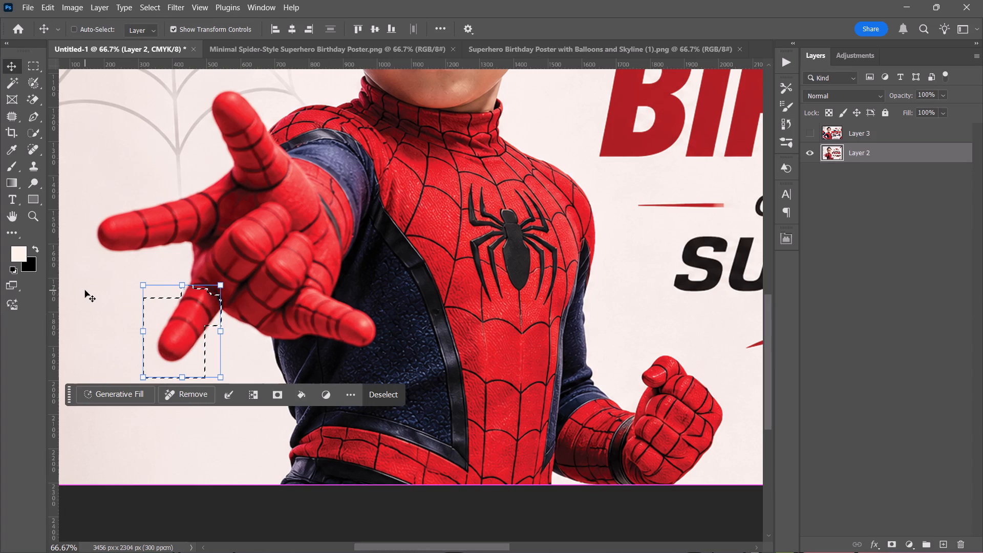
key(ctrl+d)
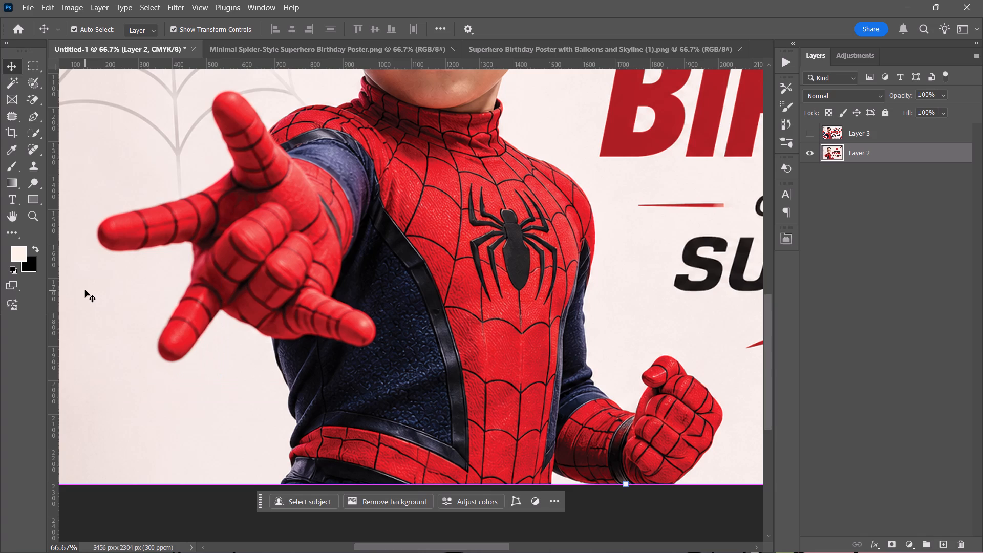
Bring the Minimal Spider-Style Superhero Birthday Poster.png document into view.
click(258, 44)
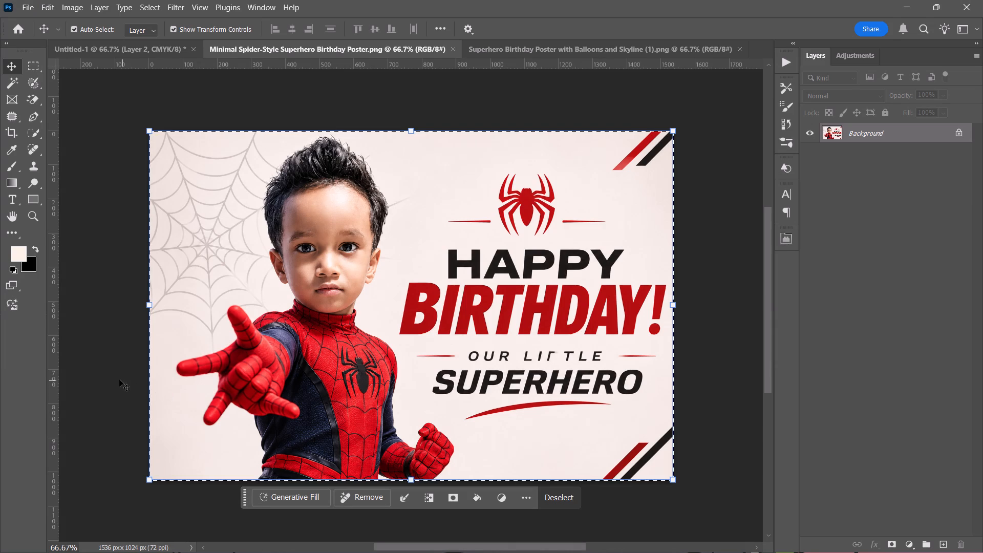
Switch to Photoshop and clear the whole-canvas selection in the Minimal Spider-Style Superhero Birthday Poster.png document.
click(117, 376)
click(117, 376)
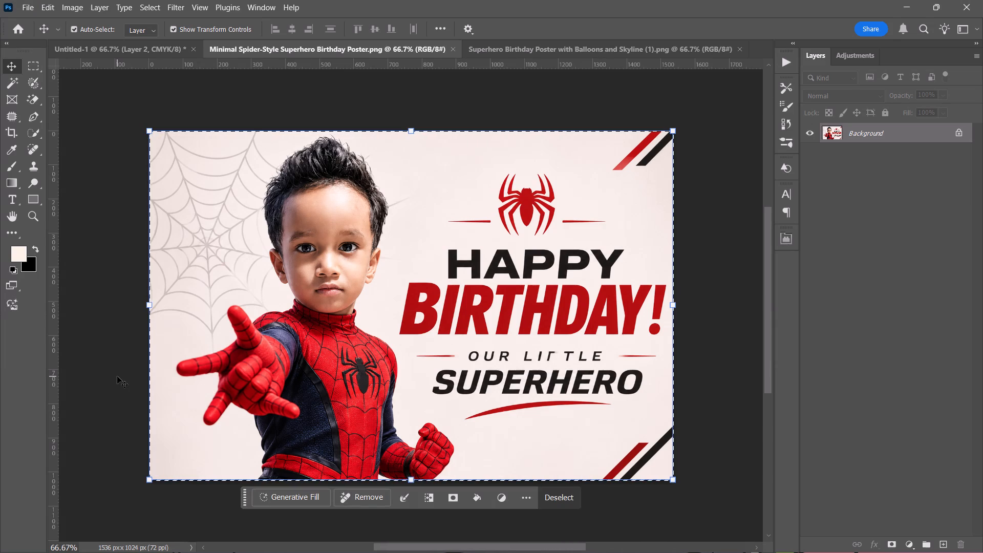
key(ctrl+d)
click(115, 341)
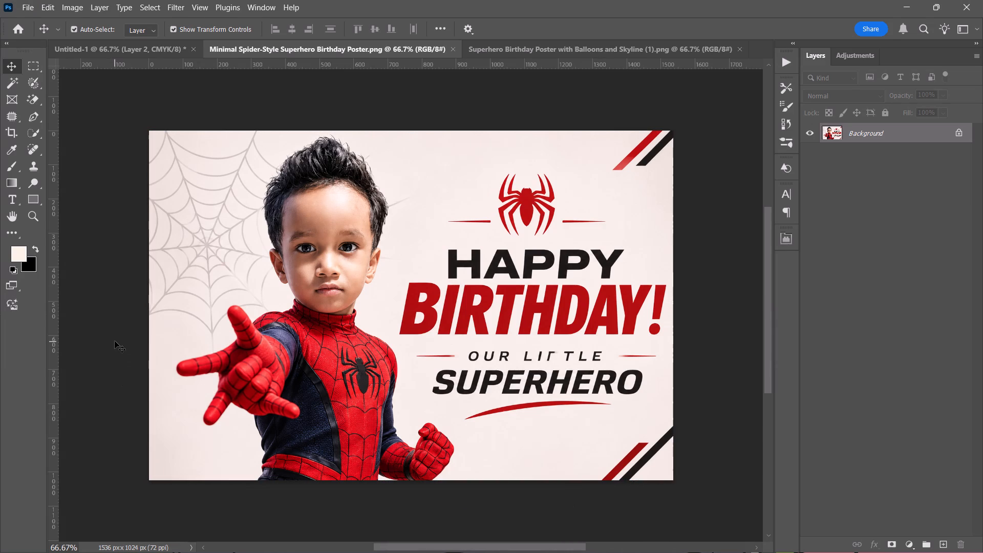
Return to the Untitled-1 document, hide Layer 2 and show Layer 3 with the balloons-and-skyline poster.
click(588, 46)
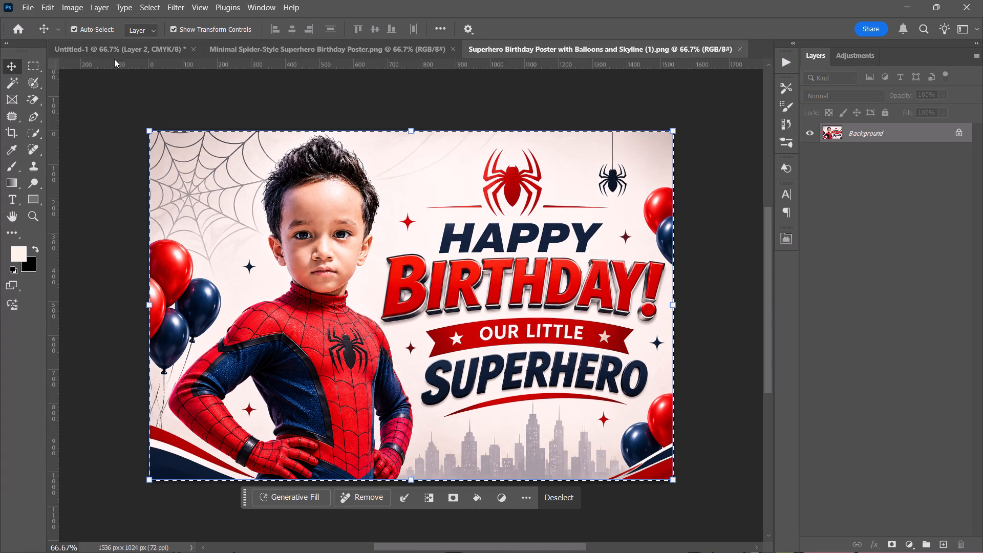
click(125, 54)
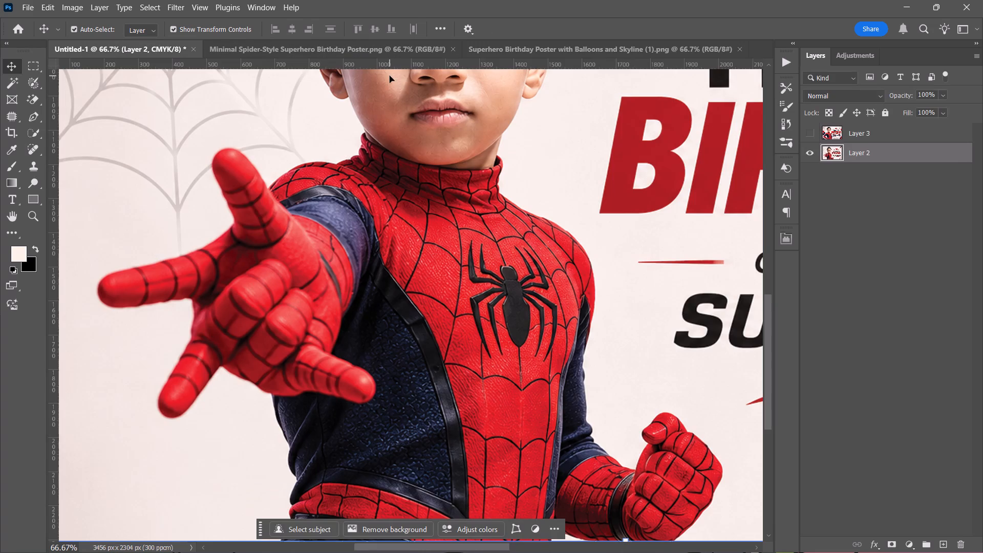
click(813, 153)
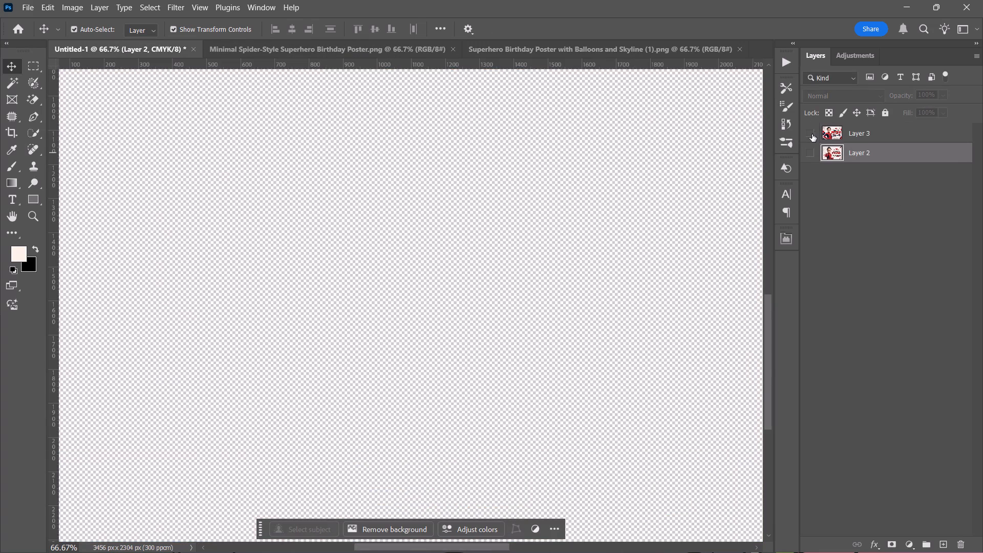
click(809, 131)
Erase the small hanging black spider and its thread from Layer 3, using a rectangular marquee selection and Remove.
key(ctrl+minus)
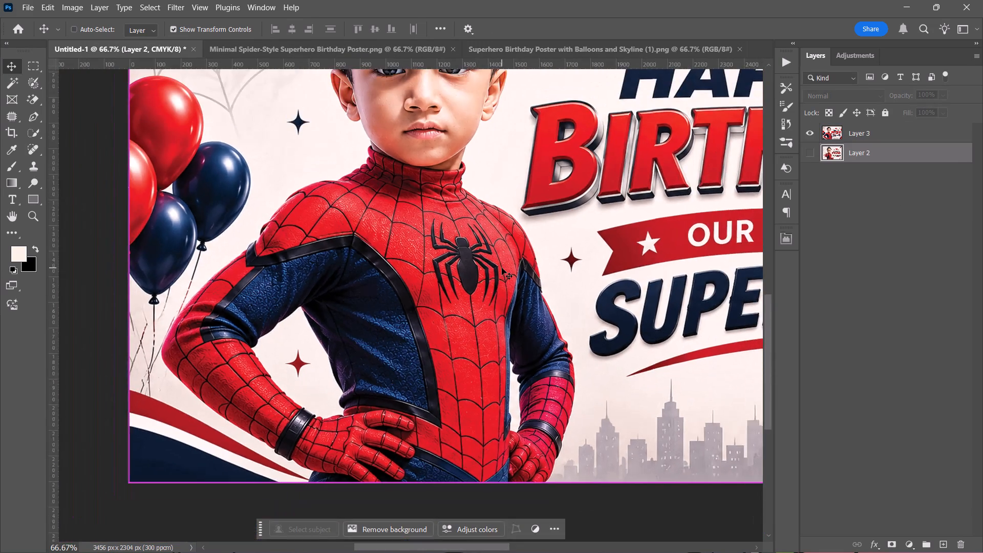
key(ctrl+minus)
scroll(502, 268, up, 1)
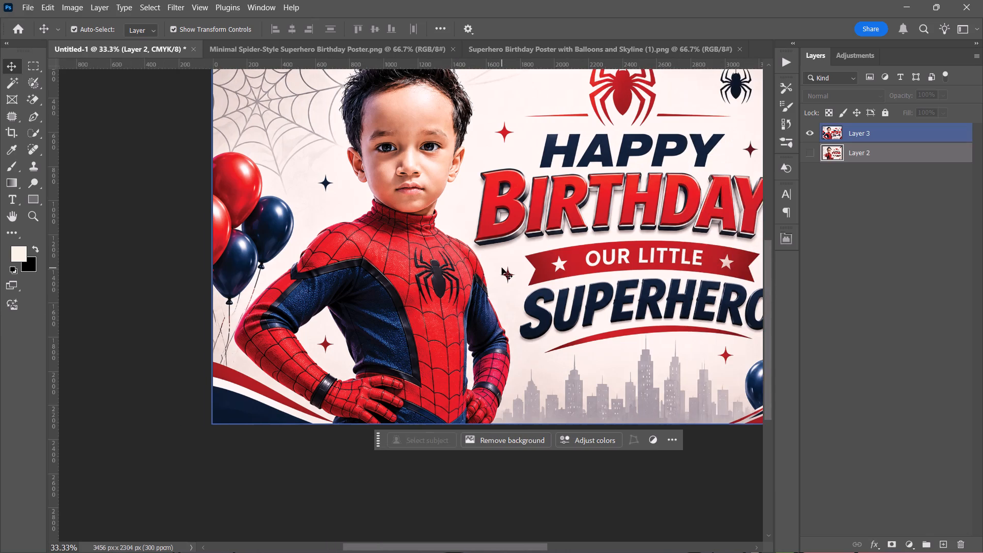
scroll(502, 268, up, 1)
scroll(502, 268, right, 1)
scroll(502, 268, up, 1)
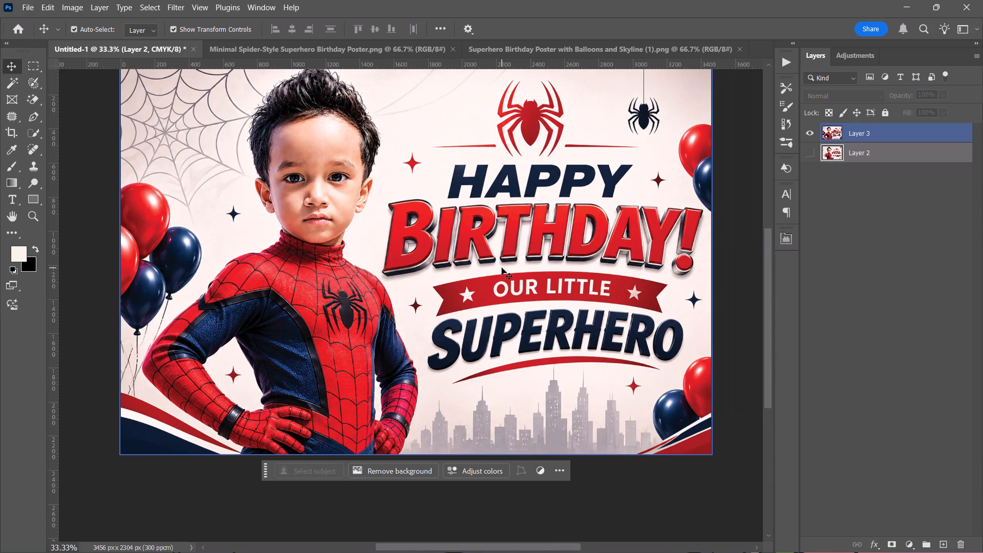
scroll(502, 268, up, 1)
key(m)
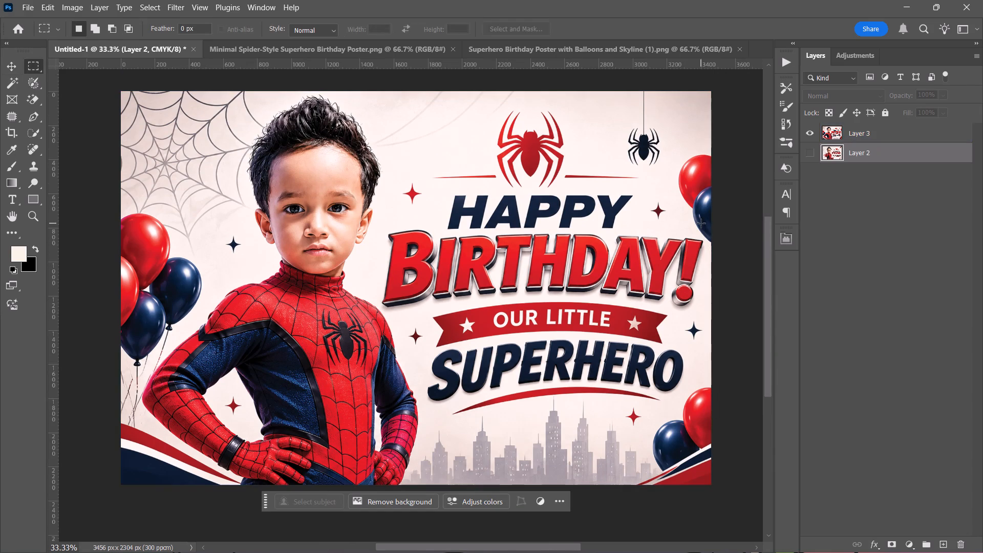
drag(623, 79, 642, 148)
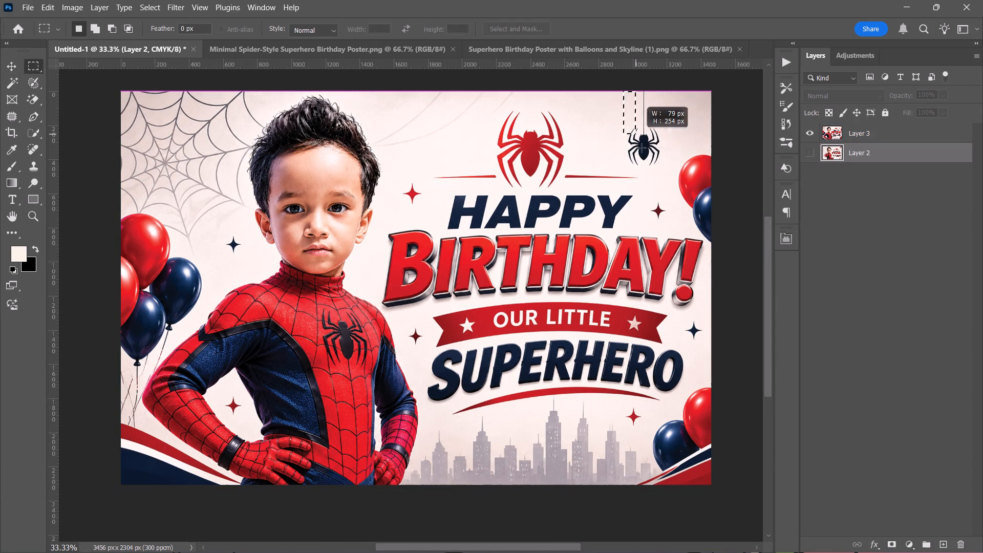
drag(642, 148, 665, 172)
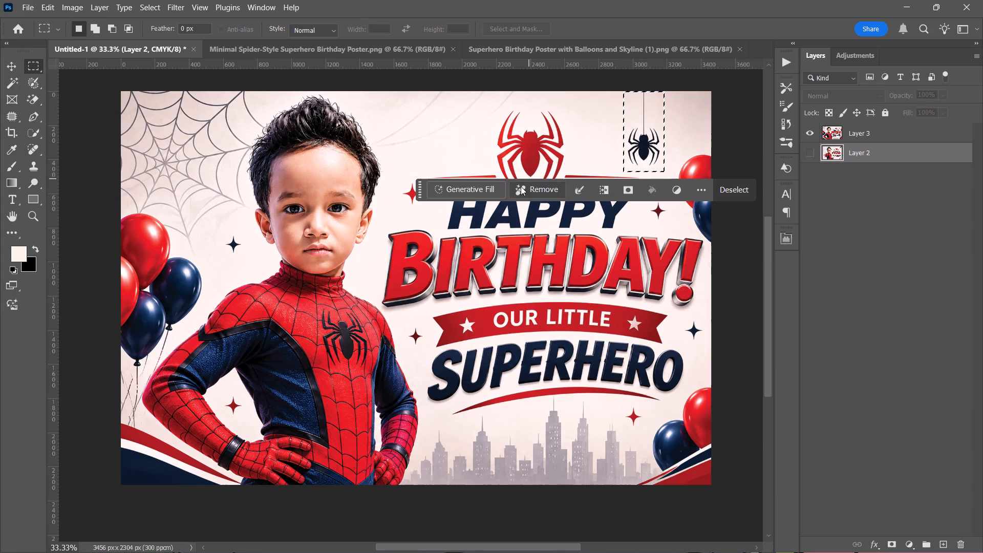
click(524, 192)
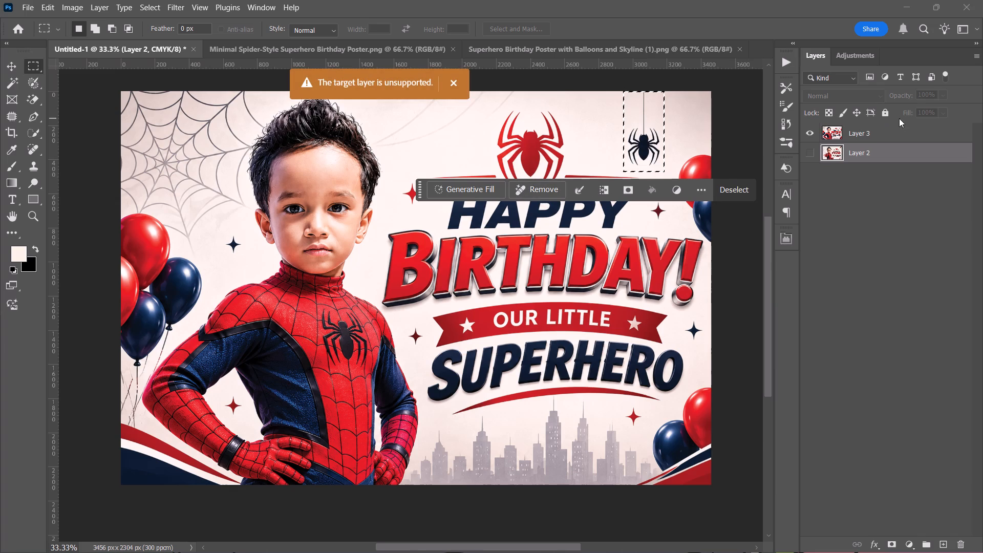
click(900, 132)
click(546, 188)
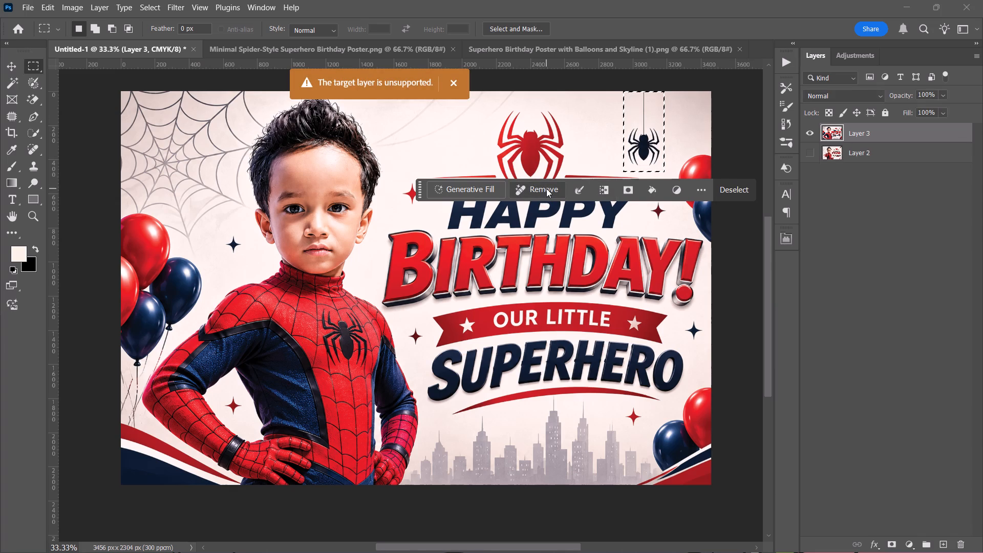
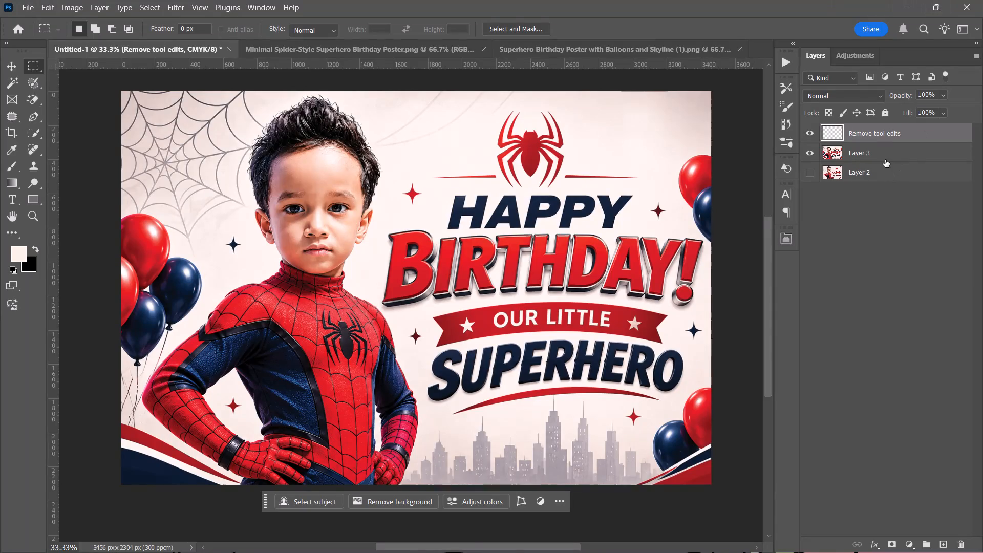
Group Layer 3 together with its Remove tool edits layer.
click(883, 151)
click(866, 138)
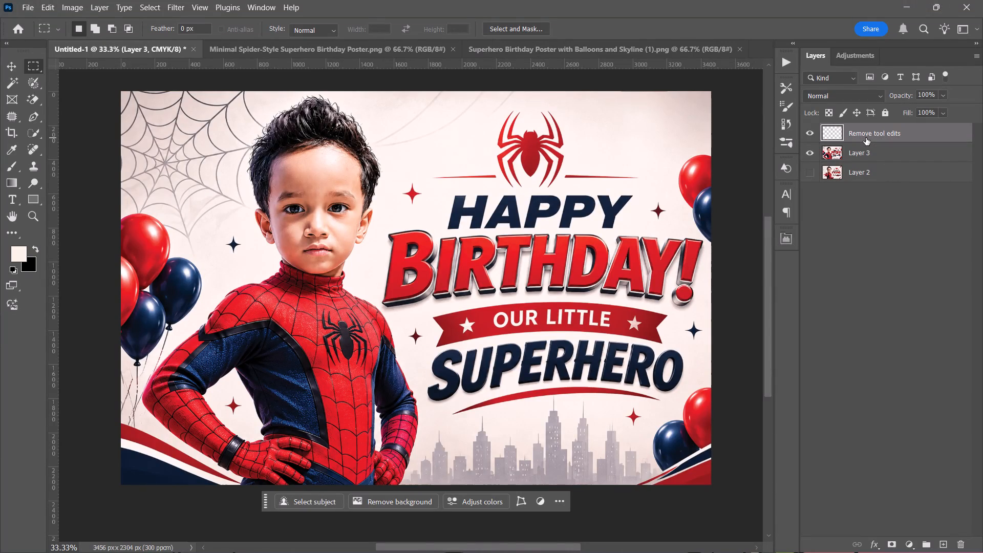
click(869, 154)
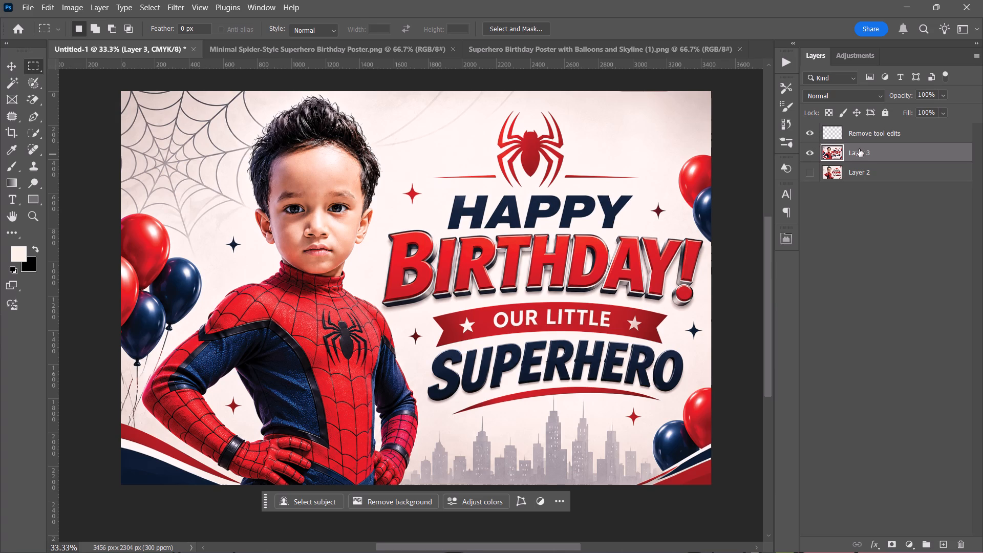
shift+click(882, 136)
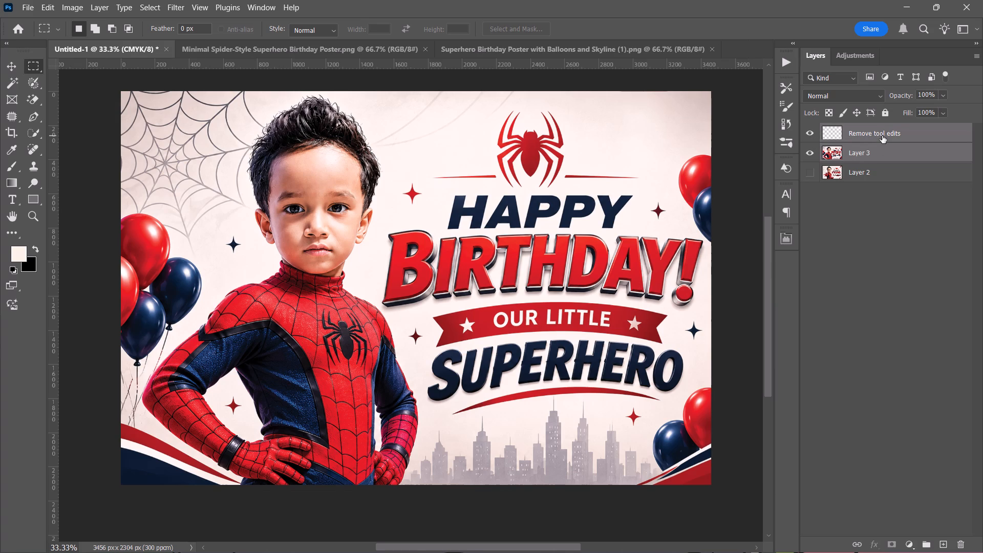
key(ctrl+g)
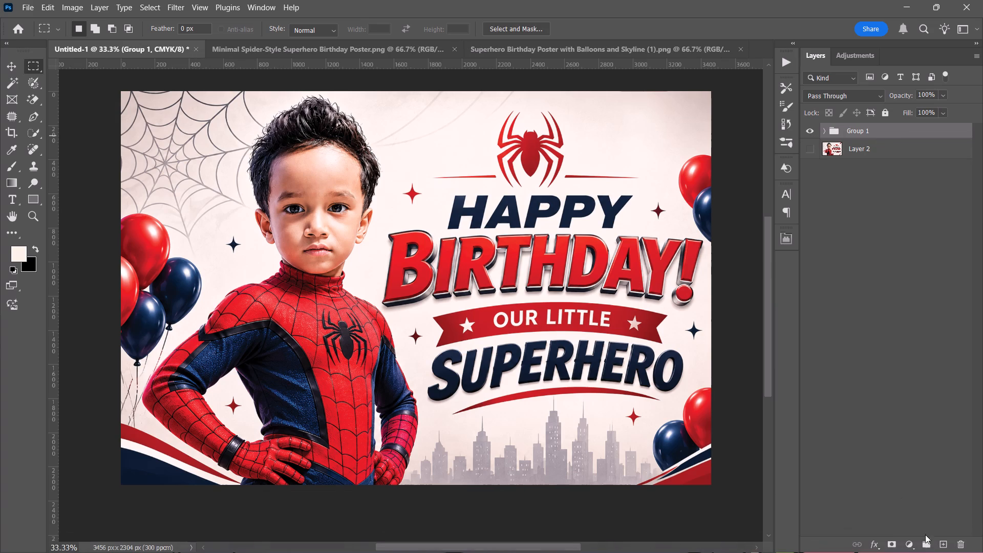
Add a Brightness/Contrast adjustment layer clipped to Group 1 and set its brightness to -15.
click(910, 544)
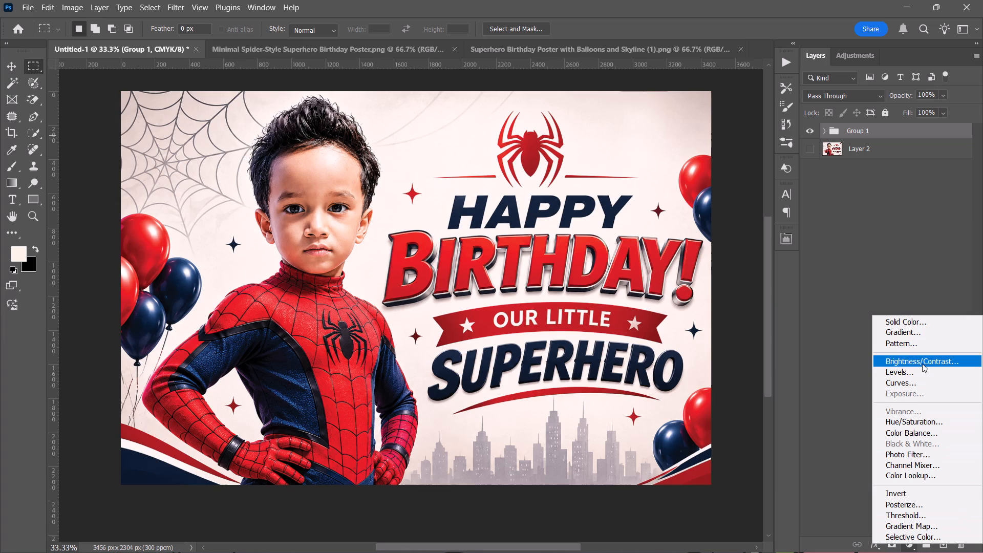
click(921, 363)
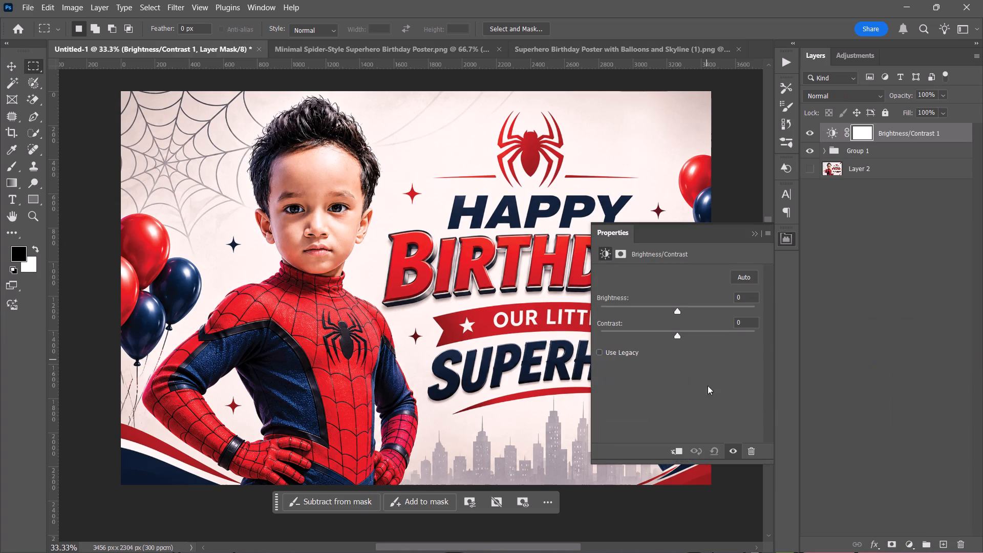
click(677, 451)
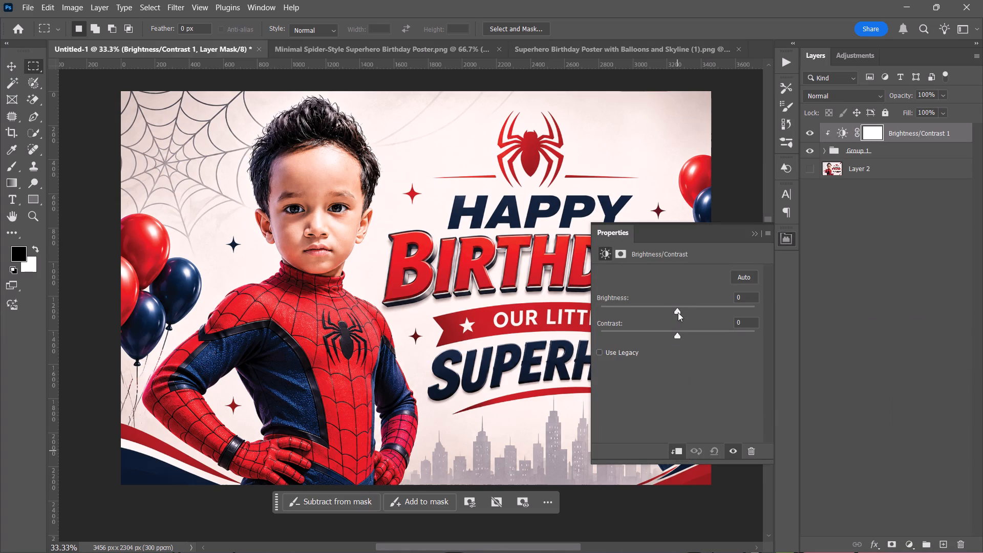
drag(678, 312, 663, 312)
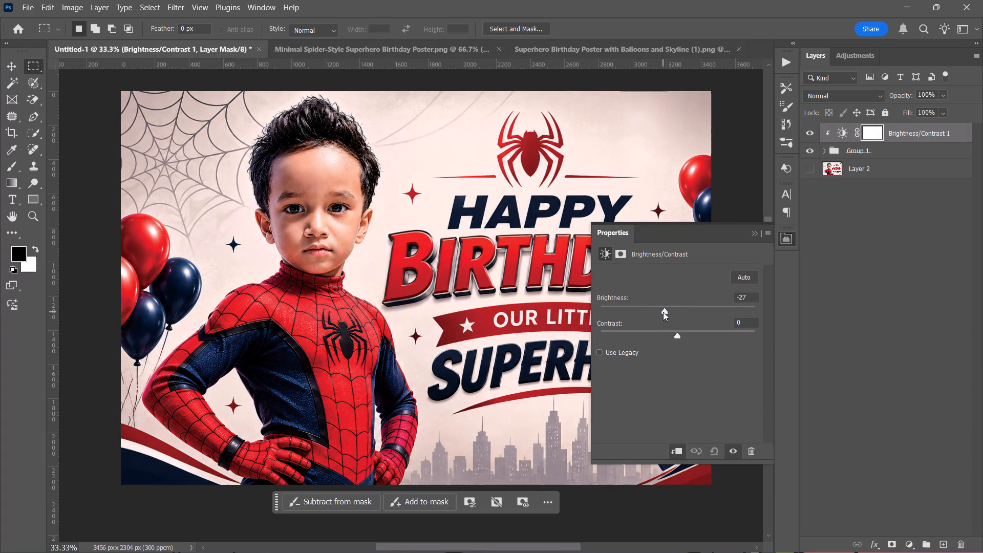
drag(663, 312, 657, 315)
drag(657, 315, 683, 327)
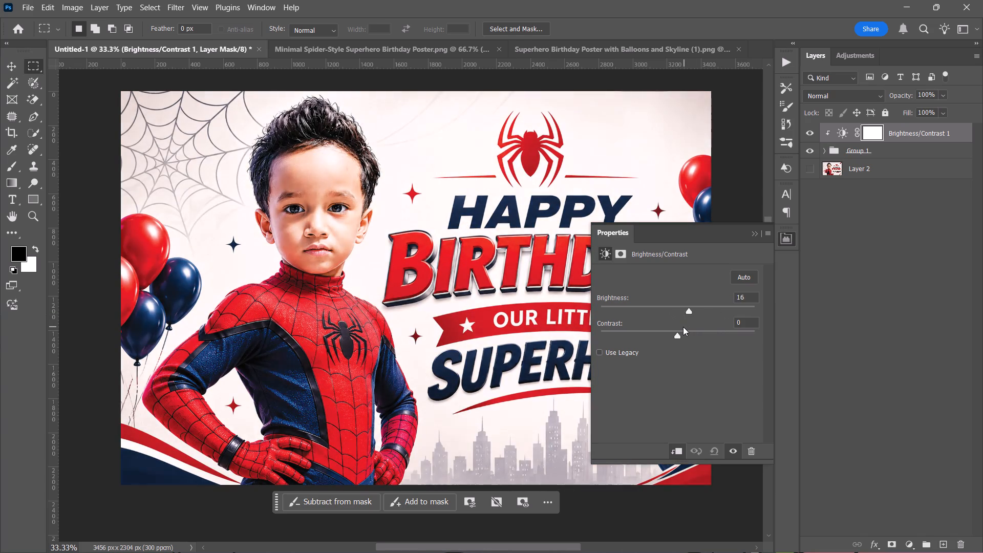
drag(683, 327, 677, 328)
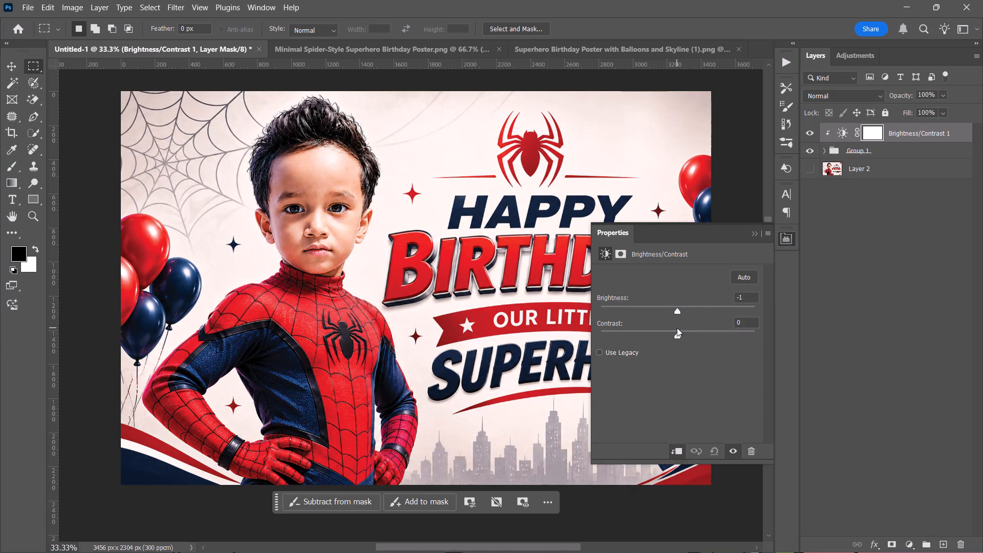
drag(677, 328, 674, 331)
drag(674, 331, 670, 332)
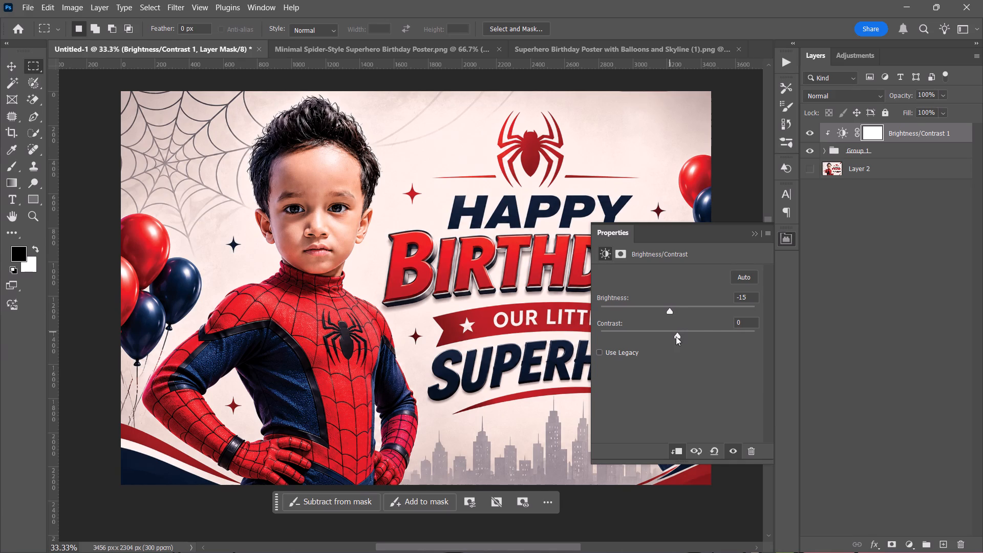
Set the adjustment layer's contrast to -15 and compare the poster with and without the adjustment.
drag(676, 336, 677, 341)
drag(677, 341, 655, 346)
drag(655, 346, 666, 345)
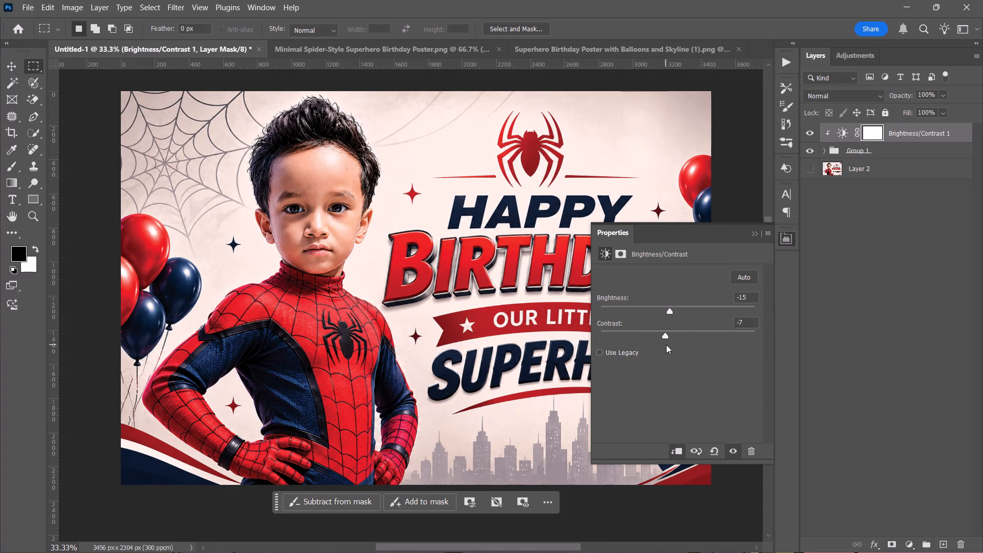
drag(666, 345, 659, 345)
drag(659, 345, 655, 345)
drag(655, 345, 655, 345)
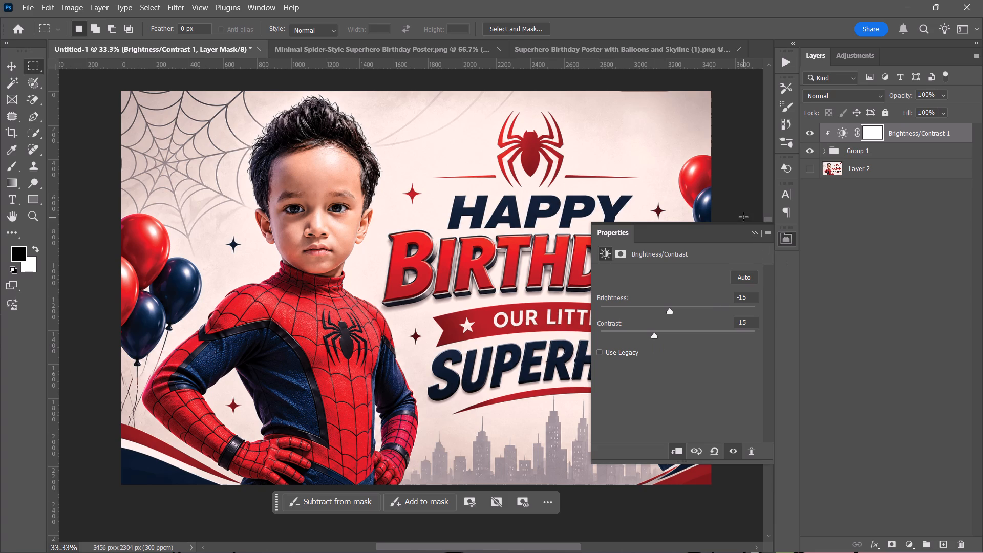
click(751, 234)
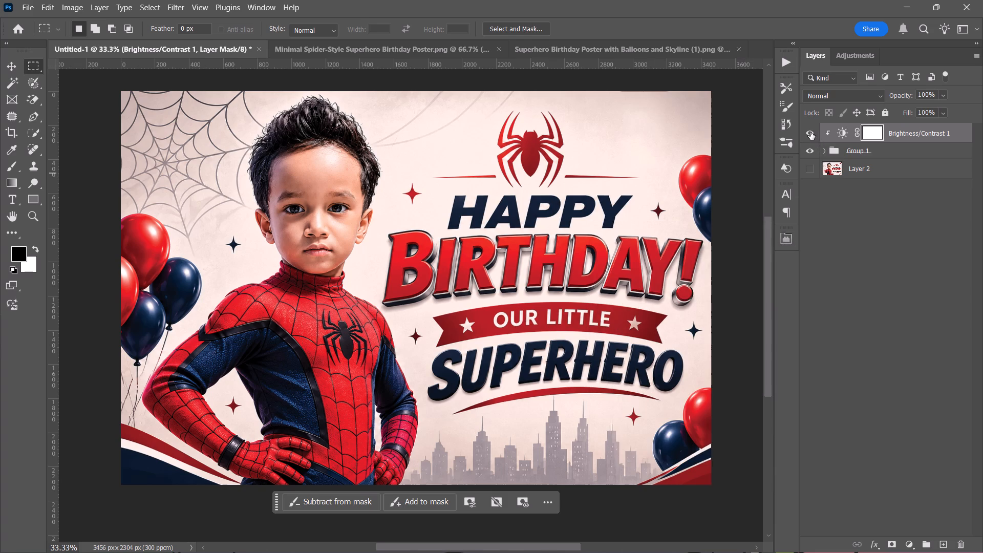
click(810, 132)
click(810, 132)
click(810, 132)
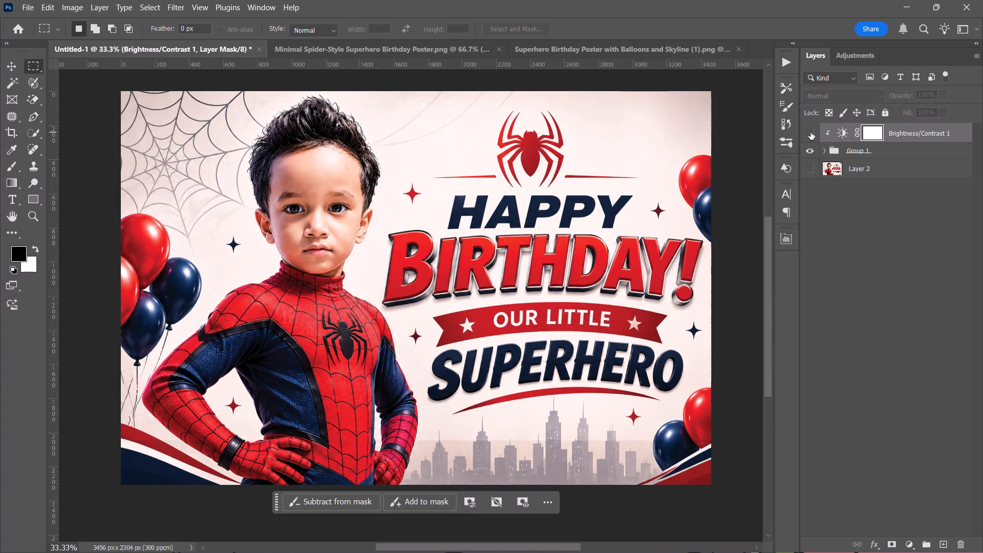
click(810, 132)
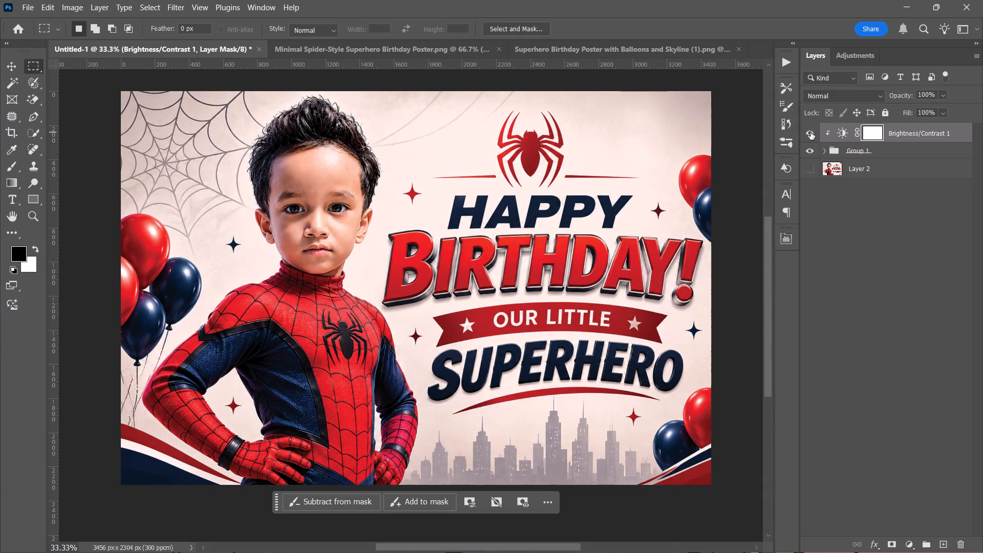
Switch away from Photoshop and open WhatsApp.
key(alt+Tab)
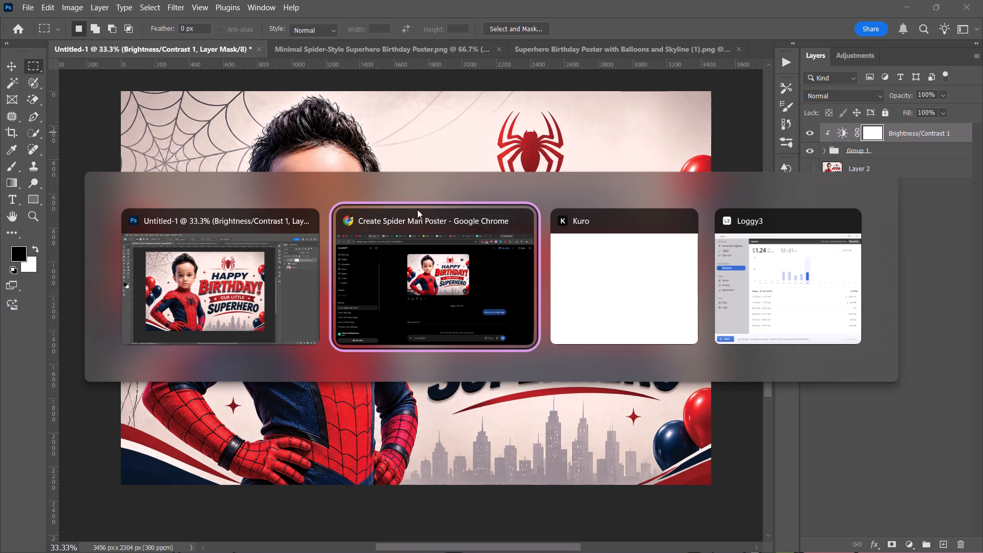
alt+click(238, 295)
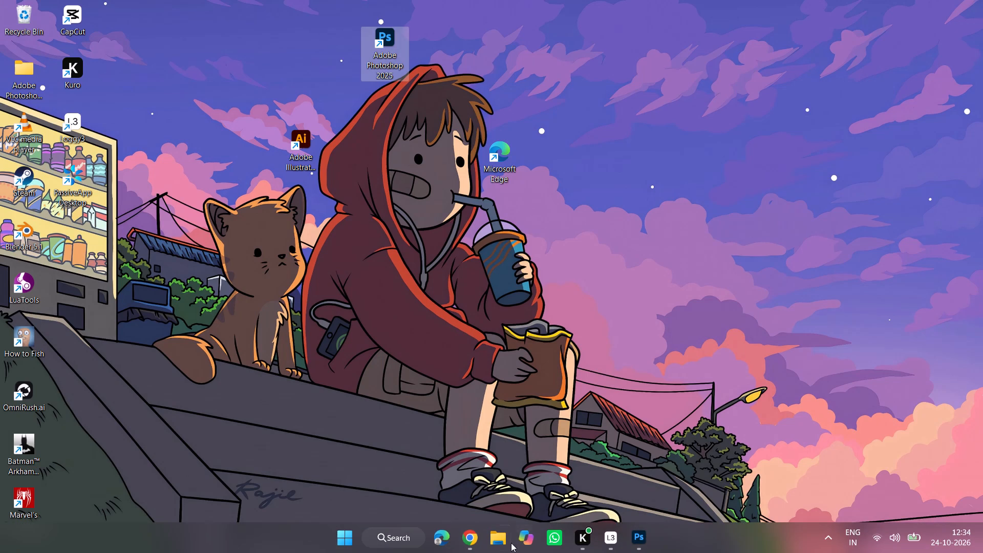
click(559, 541)
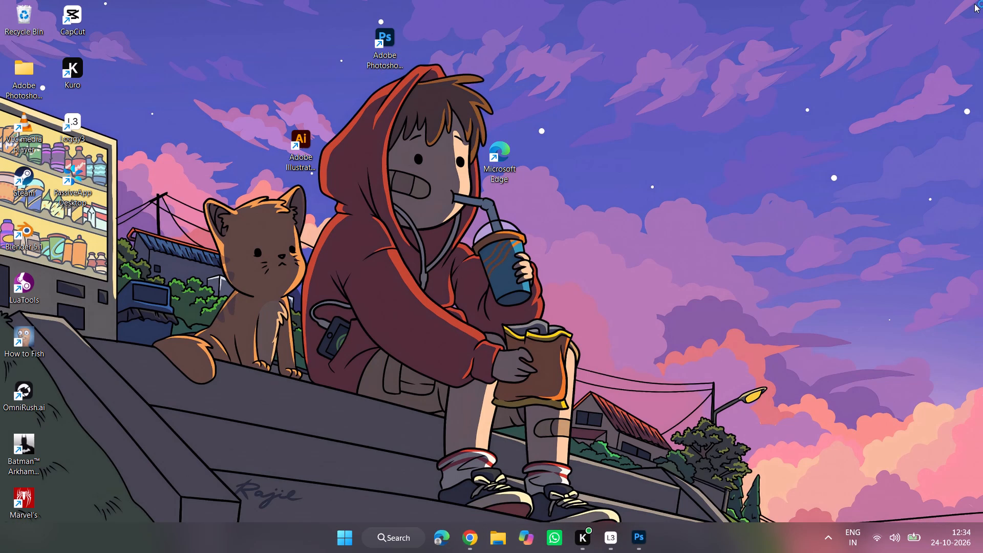
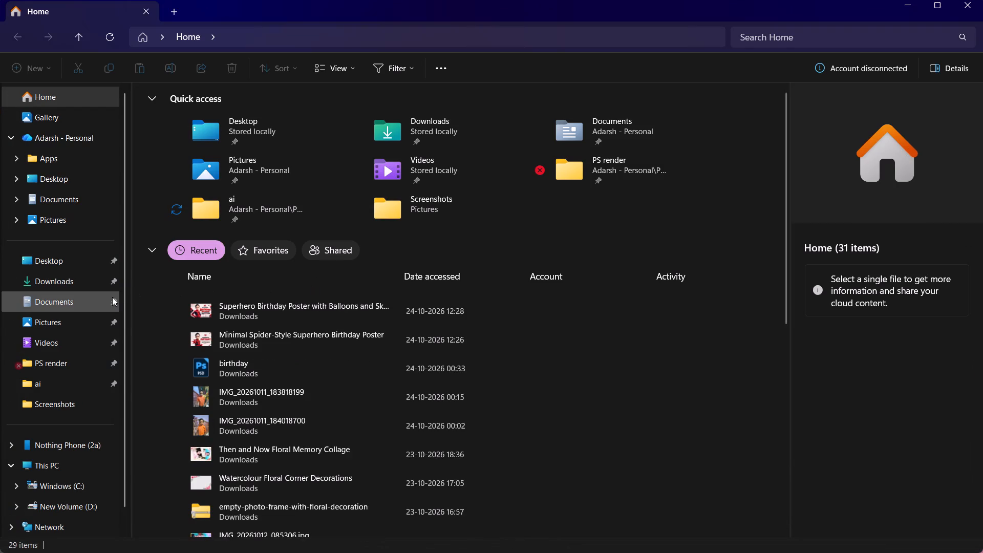
Open the Downloads folder and view the original photo IMG_20261011_183818199, closing it when done.
click(77, 282)
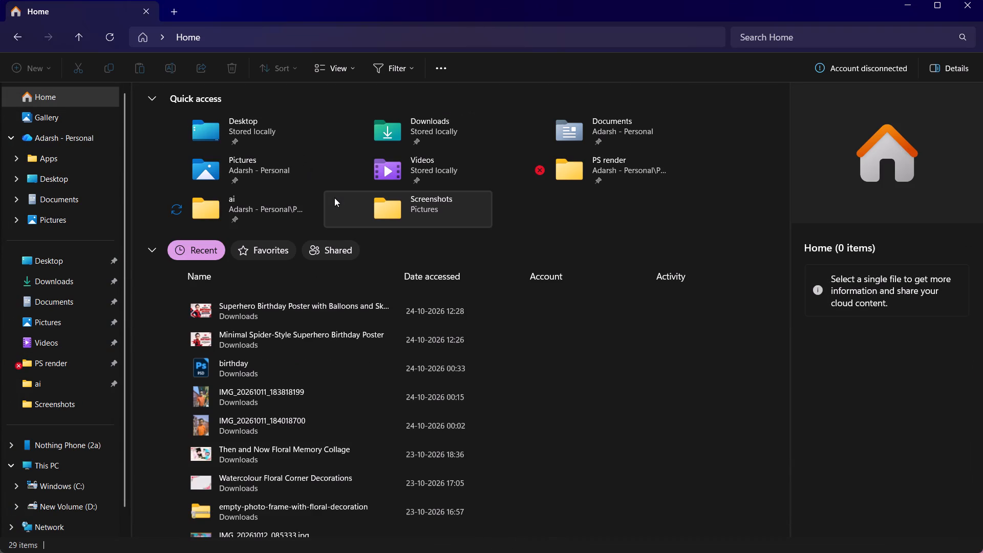
click(65, 274)
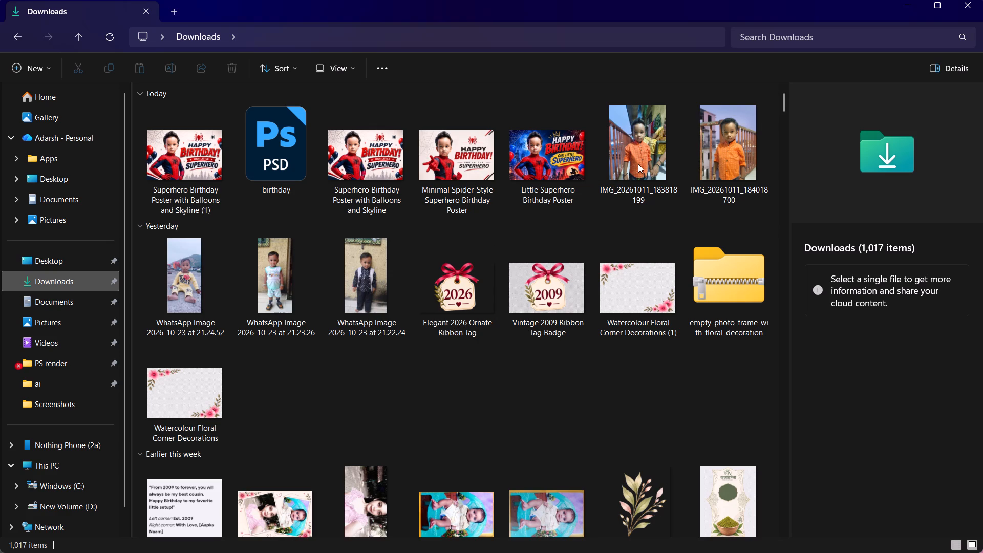
double_click(638, 164)
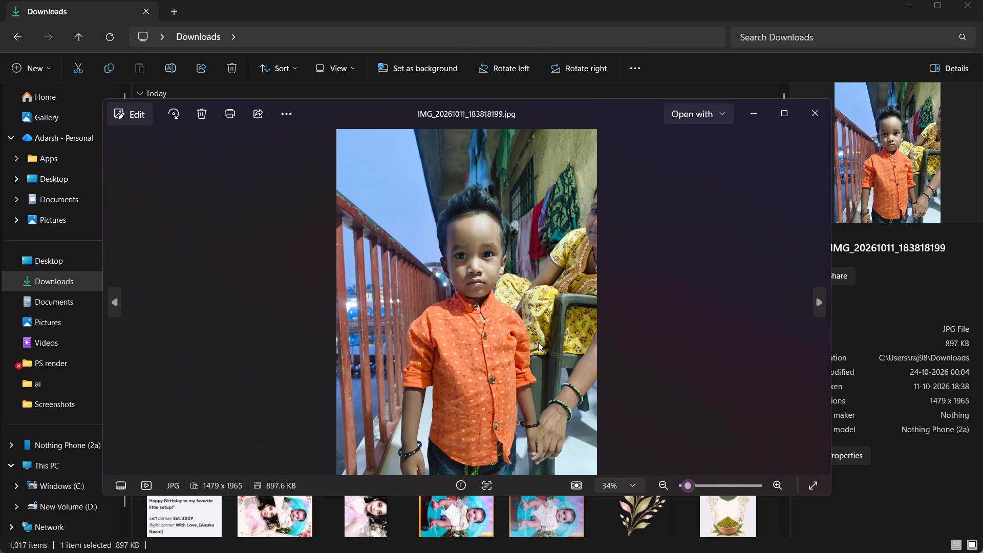
key(Escape)
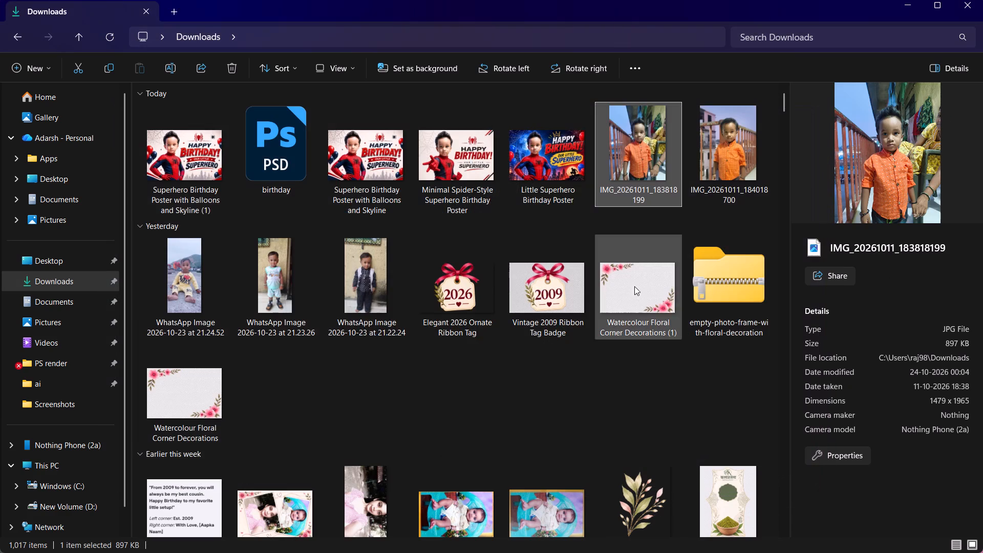
click(378, 338)
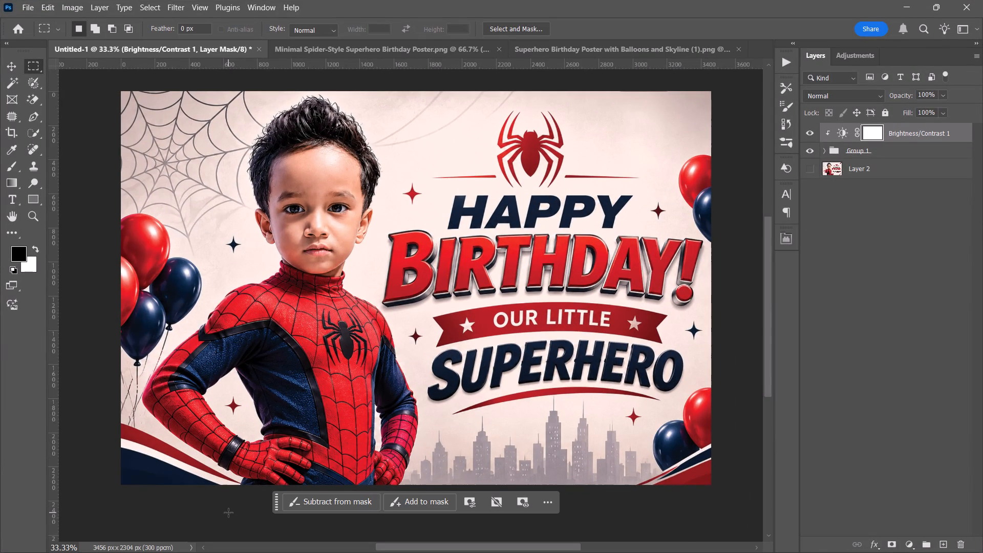
Return to the poster document and add a new empty layer directly above Group 1, clipped beneath the Brightness/Contrast adjustment.
key(v)
click(180, 525)
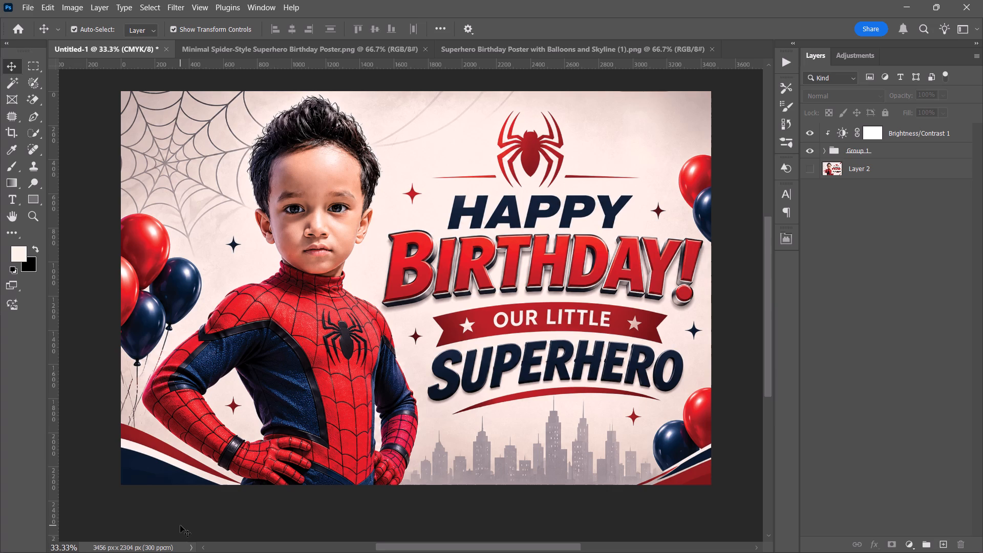
key(ctrl+equal)
key(ctrl+equal)
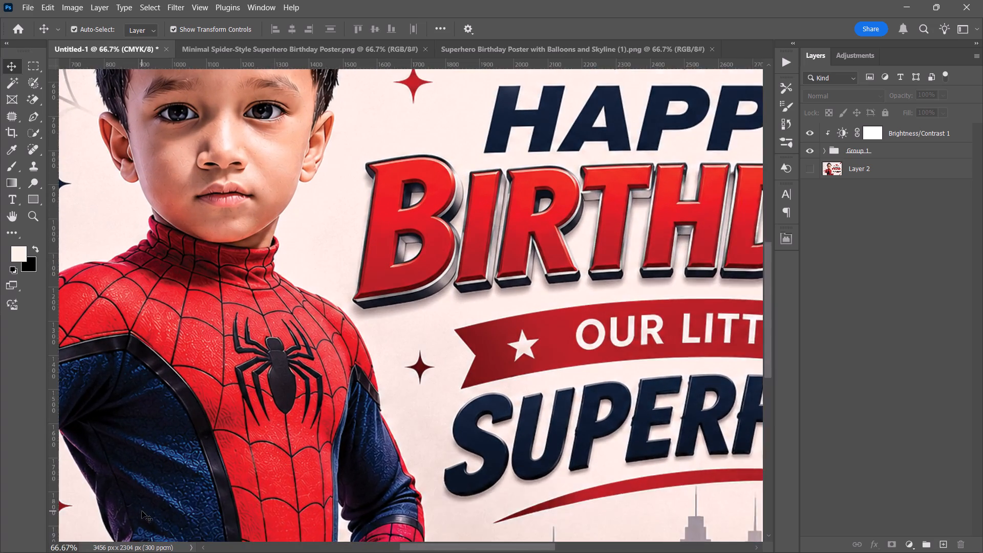
scroll(142, 511, up, 7)
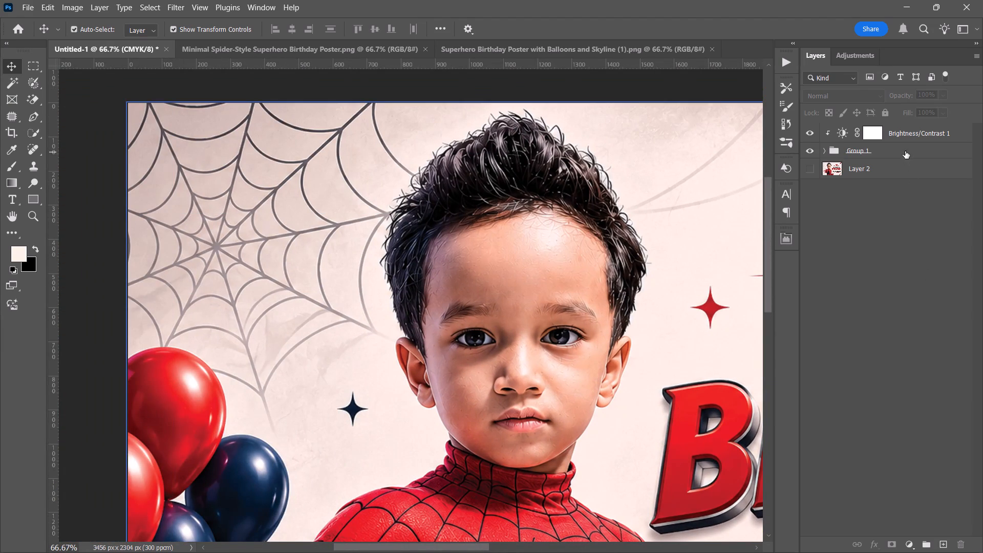
click(905, 150)
click(941, 542)
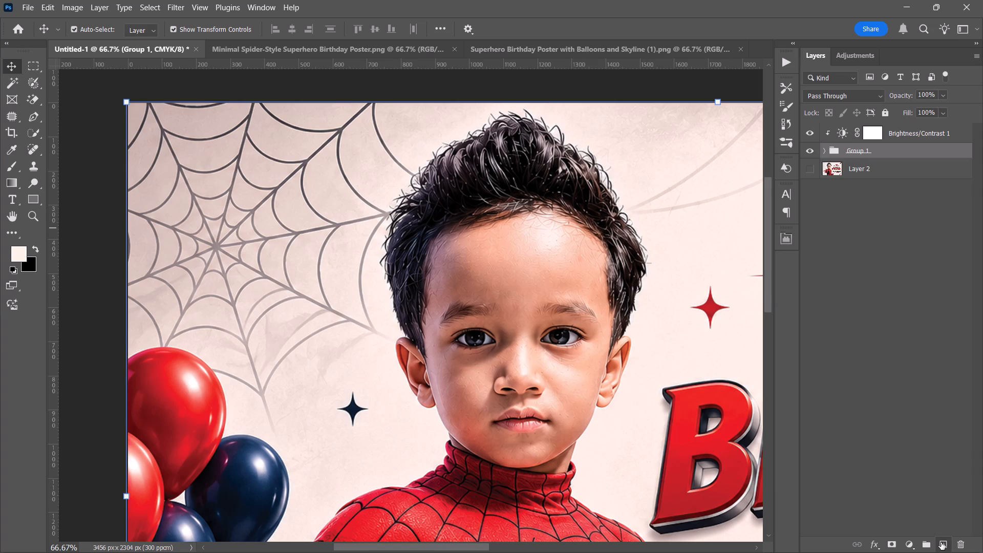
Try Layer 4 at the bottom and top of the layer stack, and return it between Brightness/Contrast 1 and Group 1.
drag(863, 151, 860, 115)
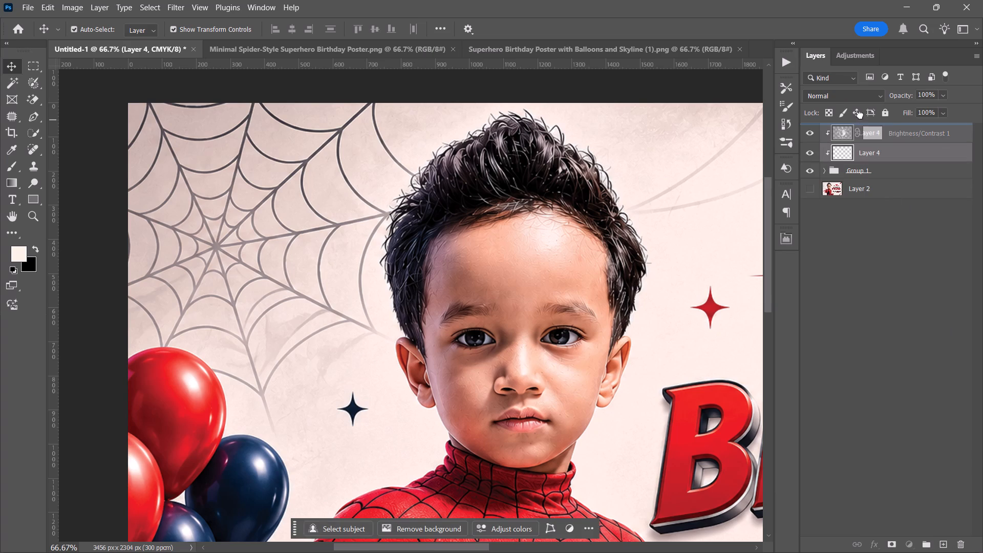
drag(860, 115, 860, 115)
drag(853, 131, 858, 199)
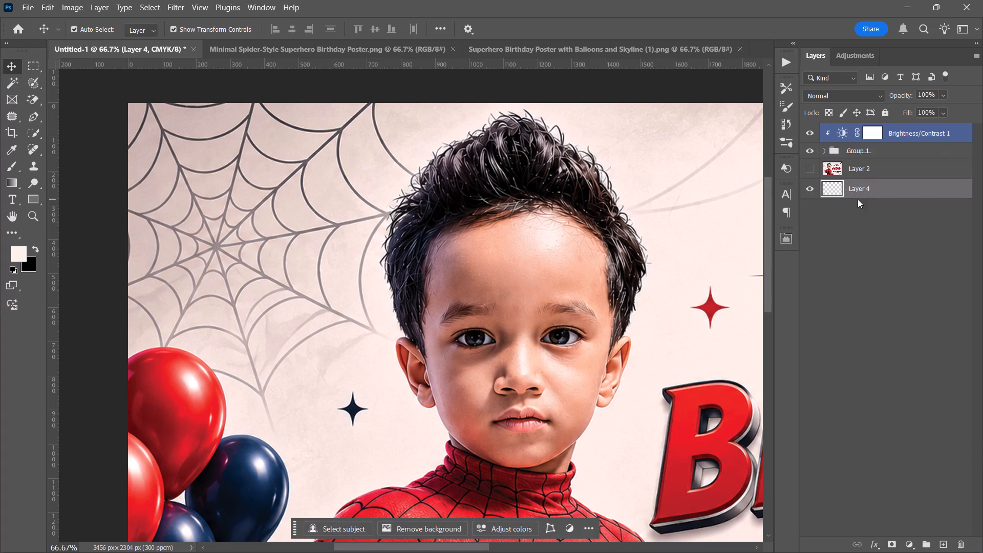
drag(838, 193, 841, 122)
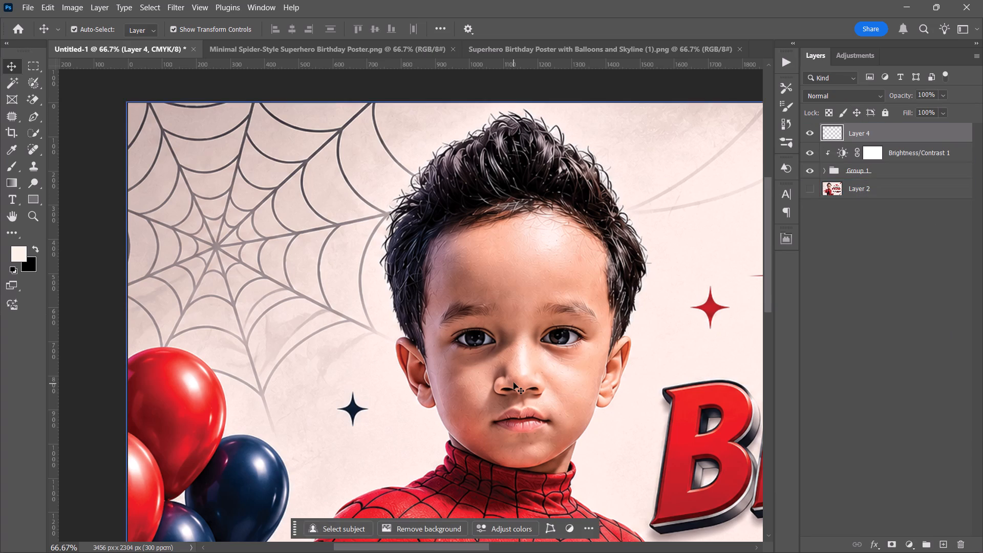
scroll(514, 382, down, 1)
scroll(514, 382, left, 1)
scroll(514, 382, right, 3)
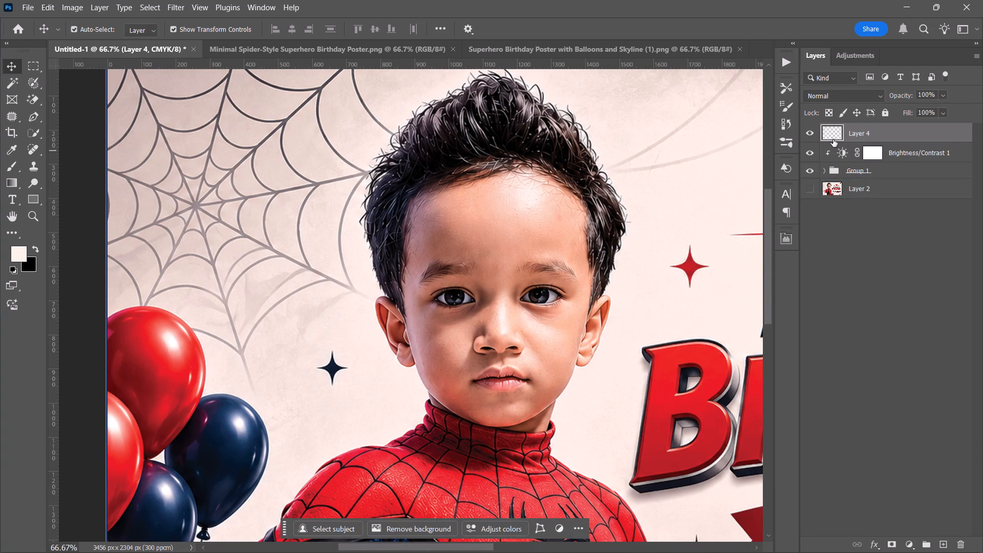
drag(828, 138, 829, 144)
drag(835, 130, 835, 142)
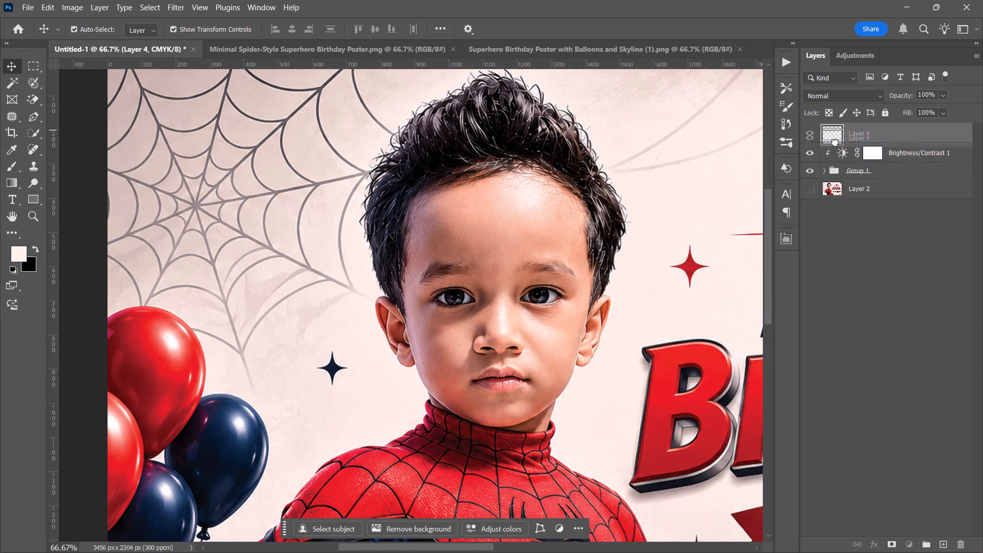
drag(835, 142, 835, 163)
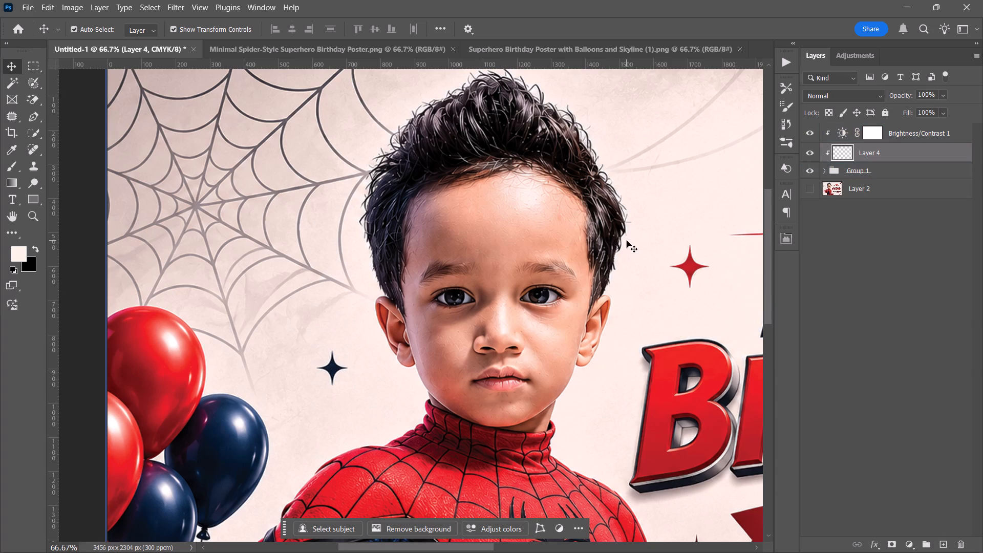
Sample the light pink background beside the boy's head and brush over the smudge inside the spider web at size 30, undoing the last stroke.
key(b)
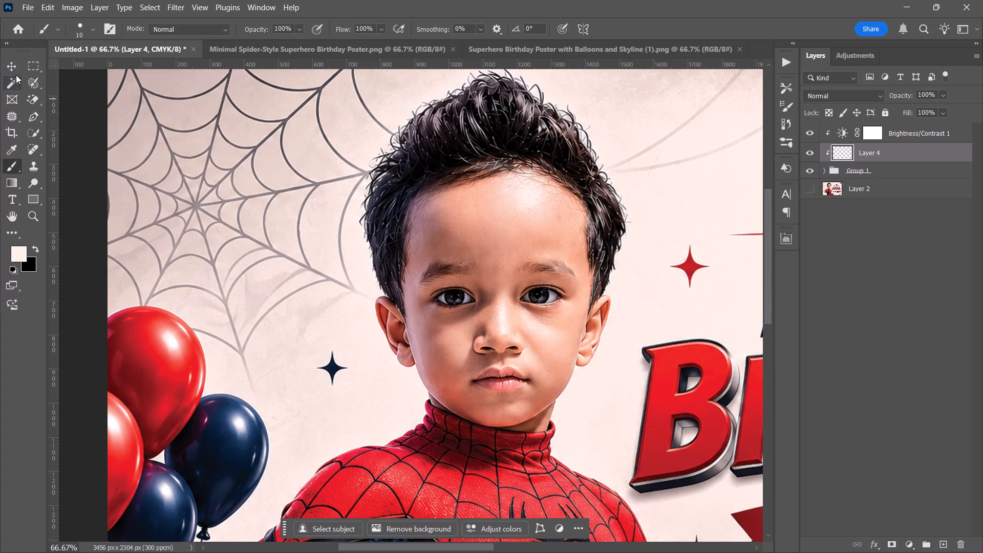
click(15, 148)
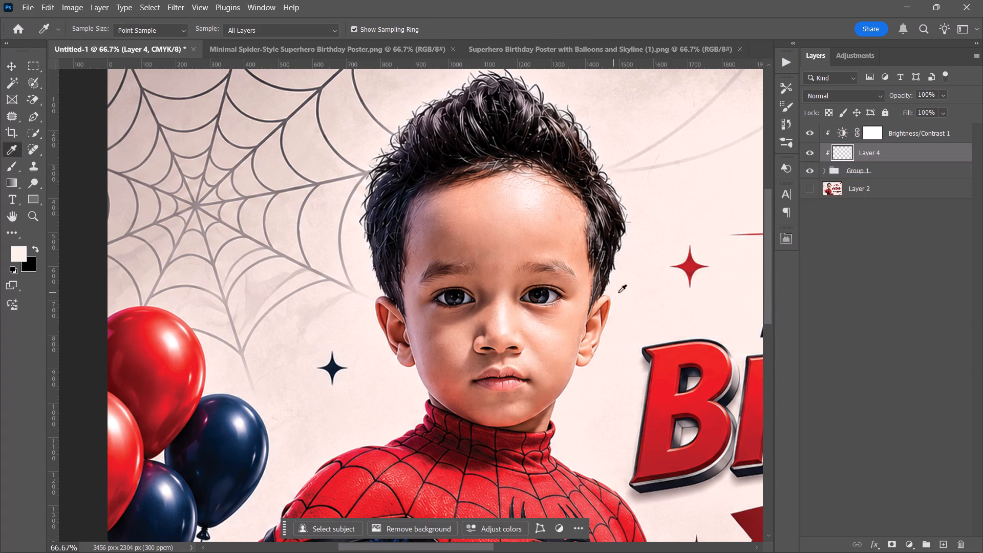
click(643, 294)
key(b)
drag(259, 288, 259, 288)
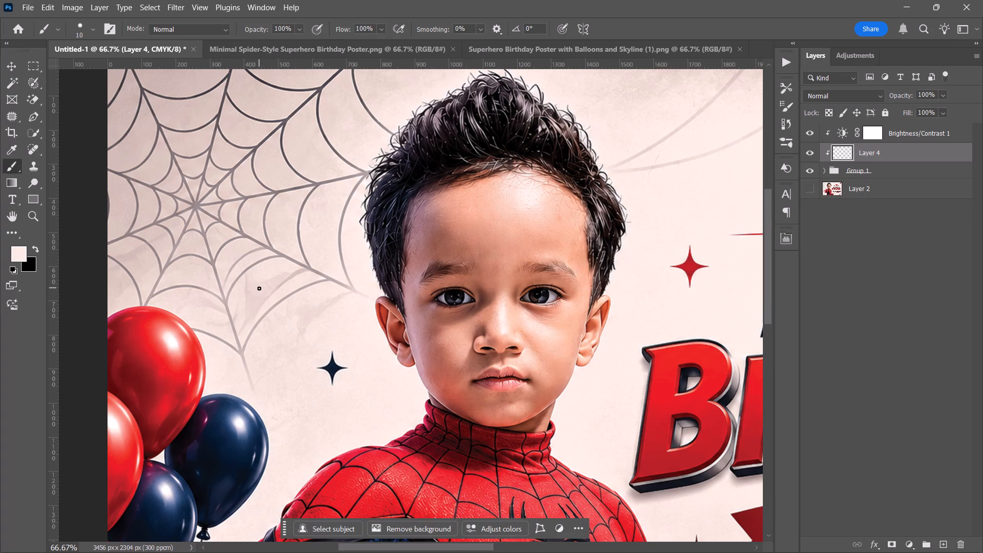
drag(259, 288, 251, 305)
drag(251, 305, 266, 288)
text(]]]])
drag(252, 286, 254, 276)
drag(254, 276, 249, 301)
drag(249, 301, 249, 307)
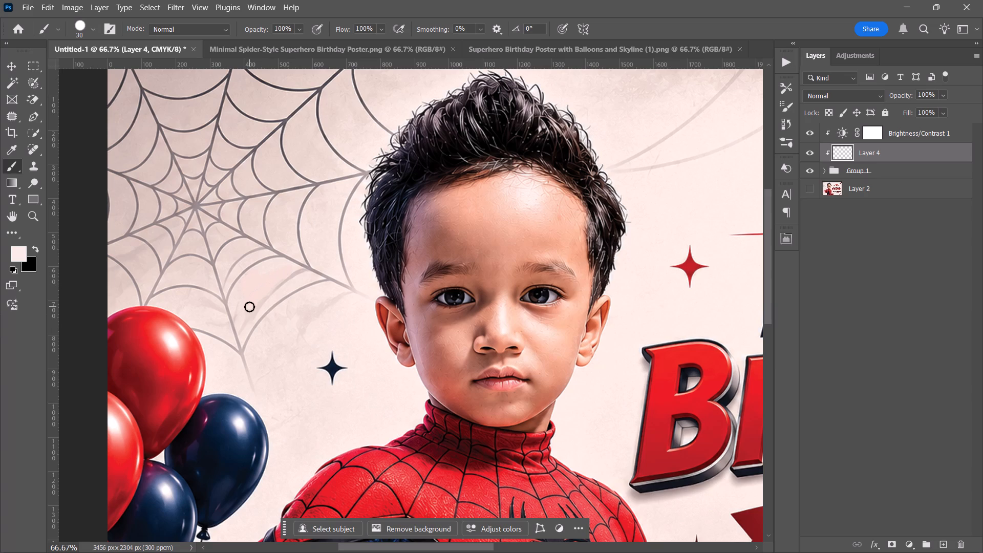
key(ctrl+z)
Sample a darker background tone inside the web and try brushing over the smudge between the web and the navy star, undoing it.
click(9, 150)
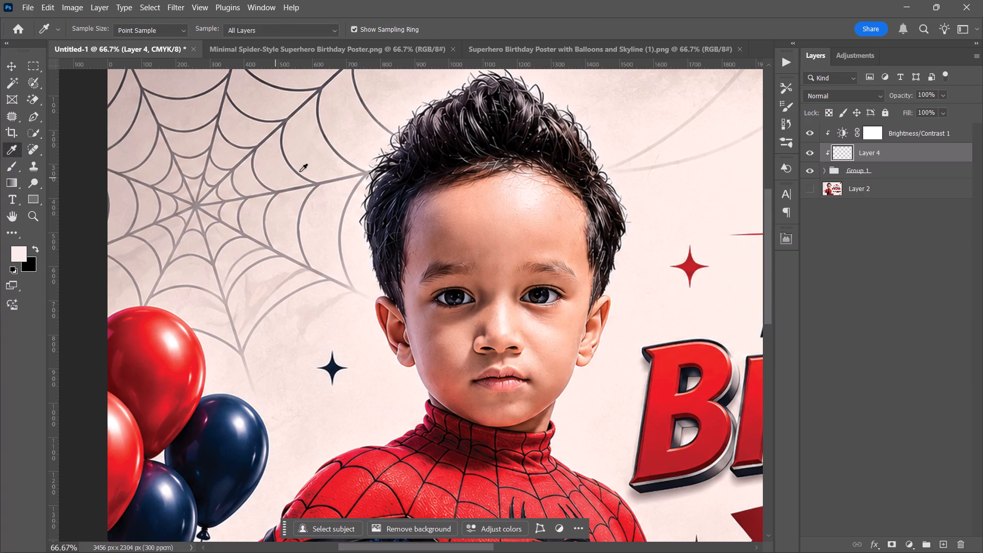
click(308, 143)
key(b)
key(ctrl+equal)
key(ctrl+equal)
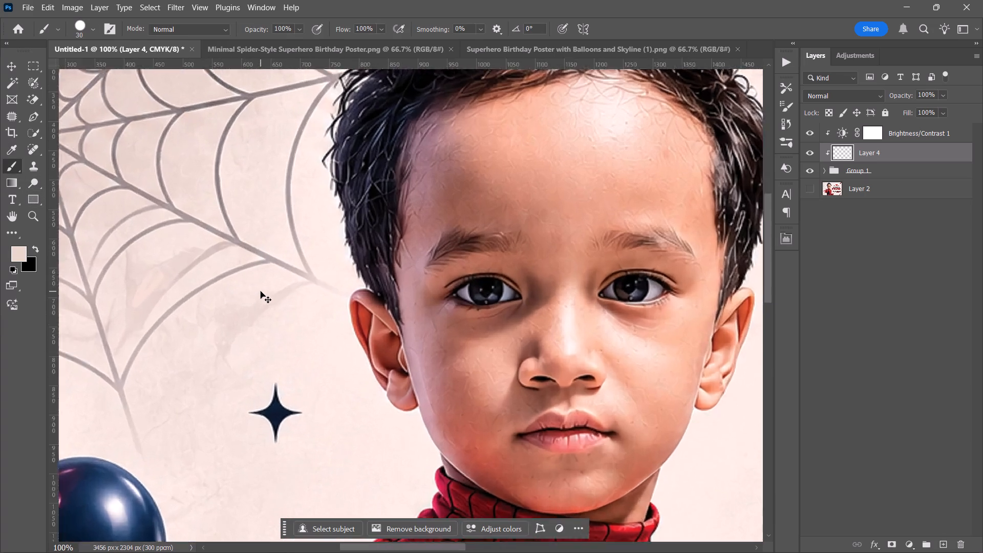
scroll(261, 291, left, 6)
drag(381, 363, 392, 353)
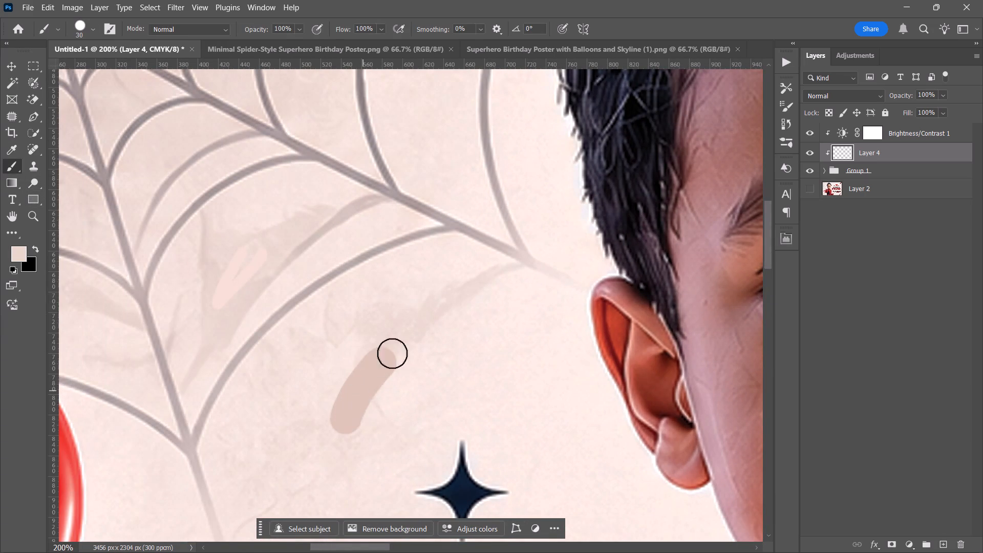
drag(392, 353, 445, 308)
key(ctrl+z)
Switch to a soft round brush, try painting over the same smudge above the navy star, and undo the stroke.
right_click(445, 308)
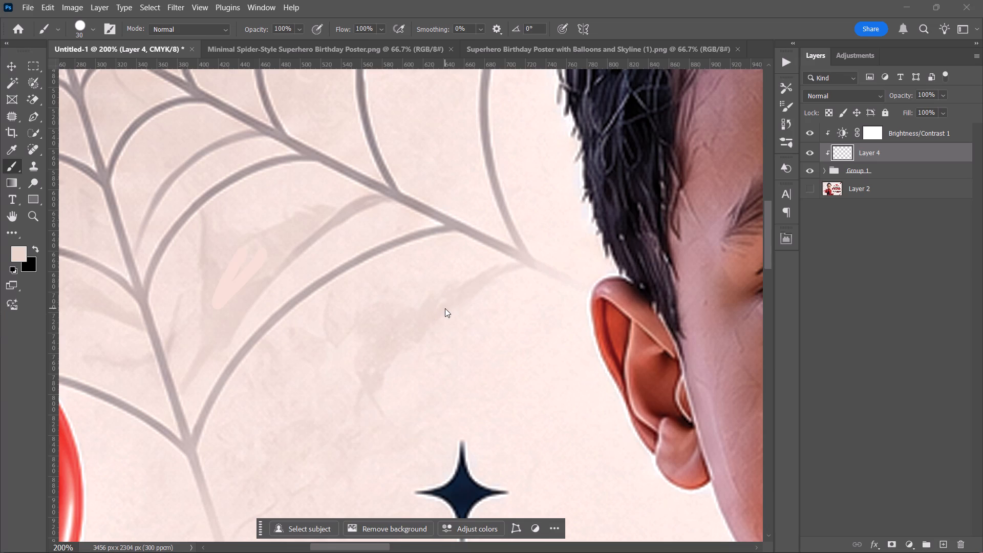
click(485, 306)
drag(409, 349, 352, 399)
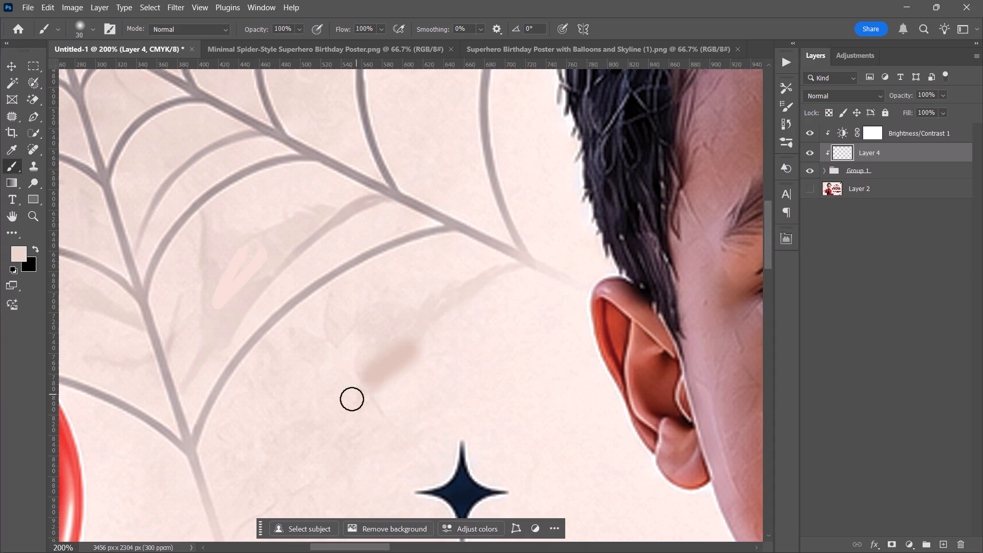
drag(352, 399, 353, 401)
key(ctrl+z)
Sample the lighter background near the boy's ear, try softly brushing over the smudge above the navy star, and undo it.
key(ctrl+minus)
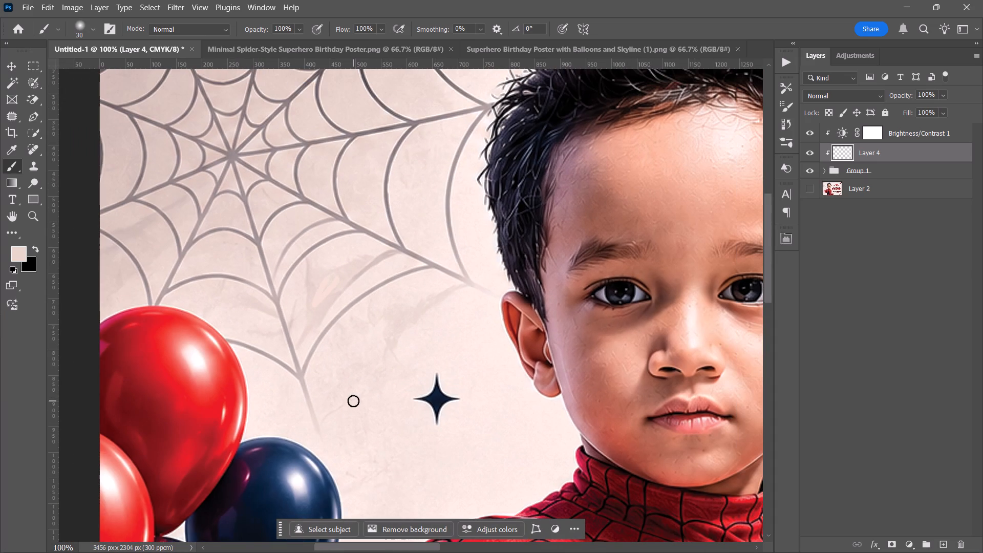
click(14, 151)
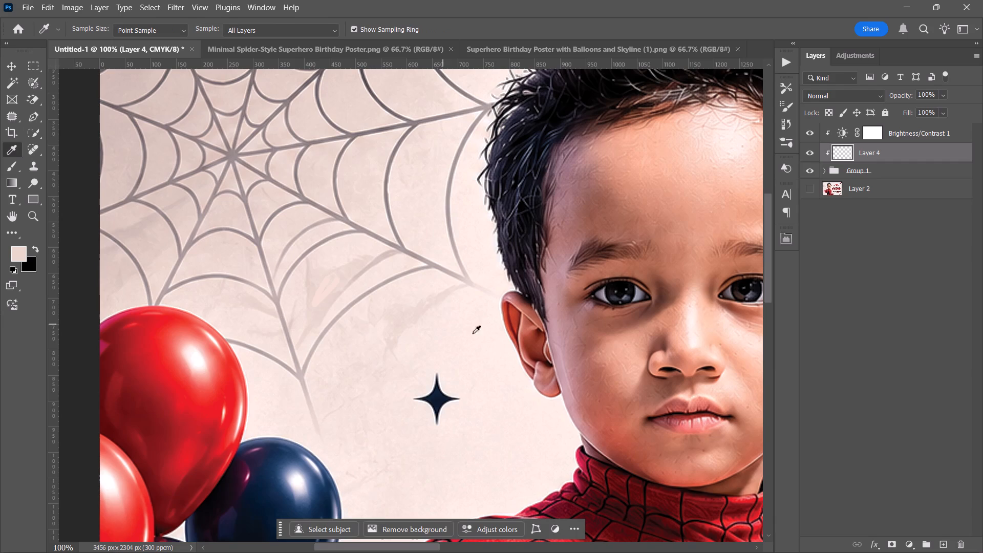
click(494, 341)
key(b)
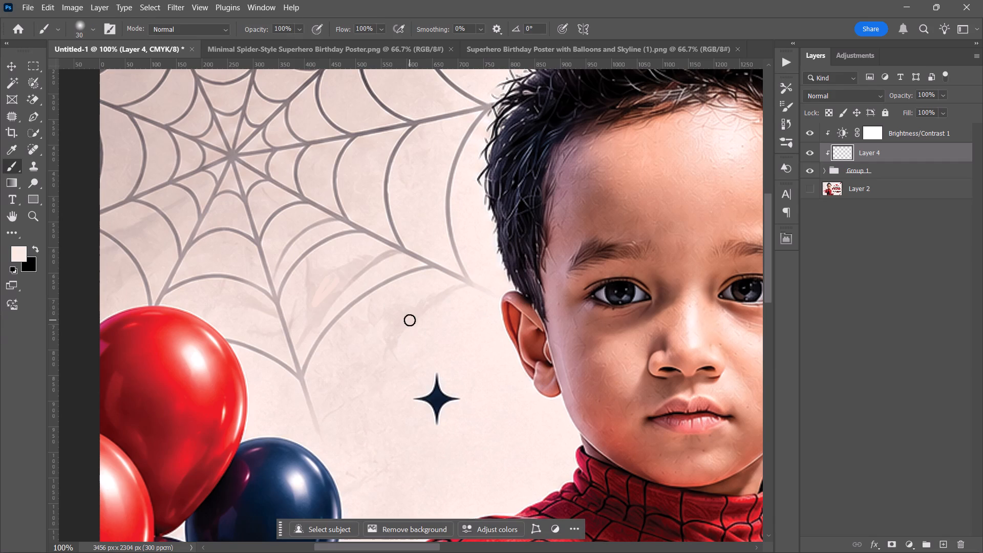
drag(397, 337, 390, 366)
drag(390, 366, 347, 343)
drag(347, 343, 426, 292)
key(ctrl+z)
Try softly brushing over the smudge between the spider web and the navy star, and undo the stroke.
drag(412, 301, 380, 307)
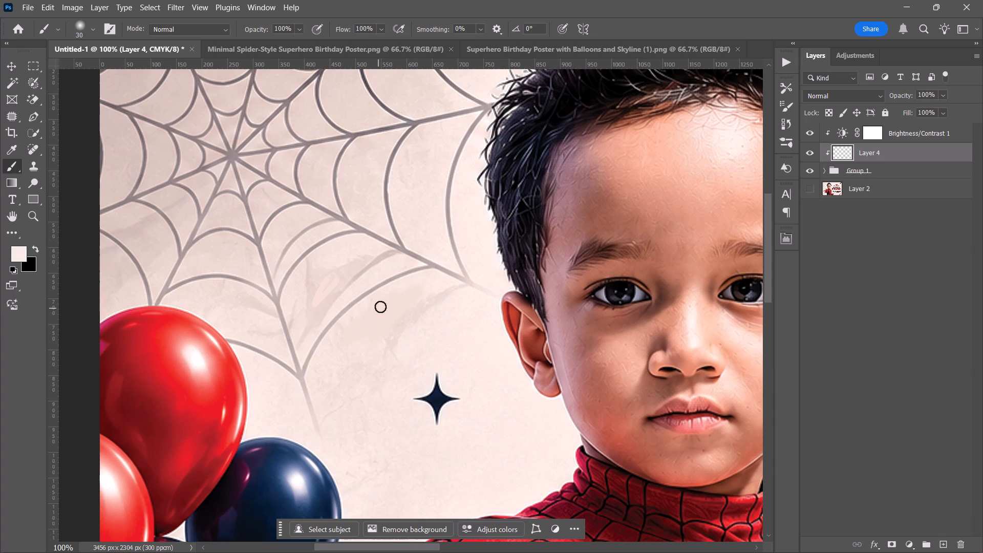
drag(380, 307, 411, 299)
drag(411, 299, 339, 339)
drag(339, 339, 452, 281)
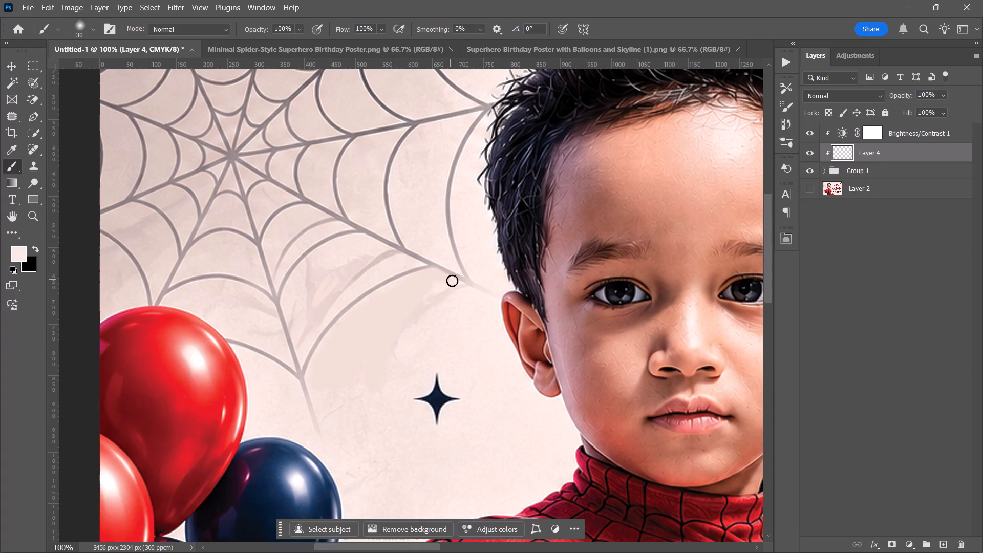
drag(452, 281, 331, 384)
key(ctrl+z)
Move Layer 4 below Group 1 and try brushing over the smudge above the navy star.
drag(862, 154, 862, 178)
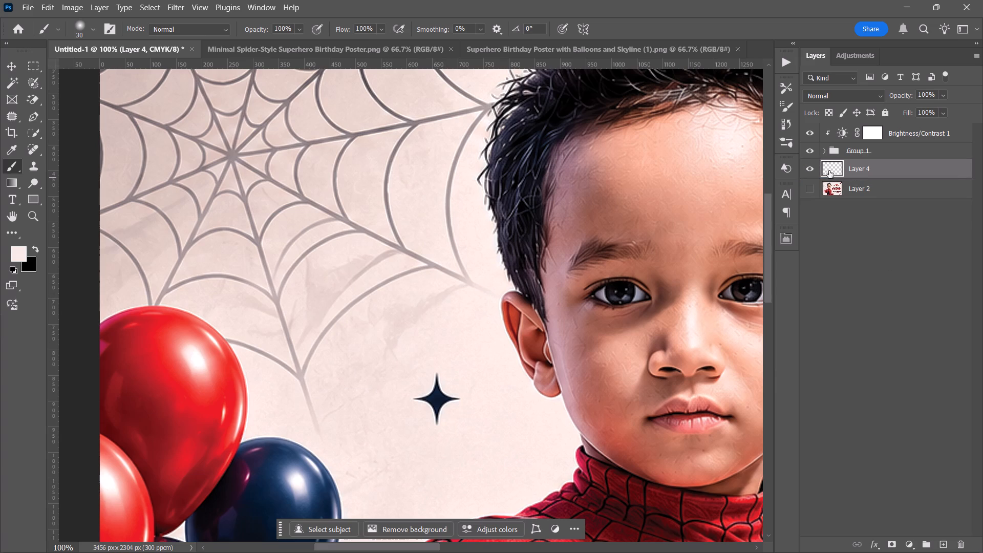
drag(402, 318, 376, 356)
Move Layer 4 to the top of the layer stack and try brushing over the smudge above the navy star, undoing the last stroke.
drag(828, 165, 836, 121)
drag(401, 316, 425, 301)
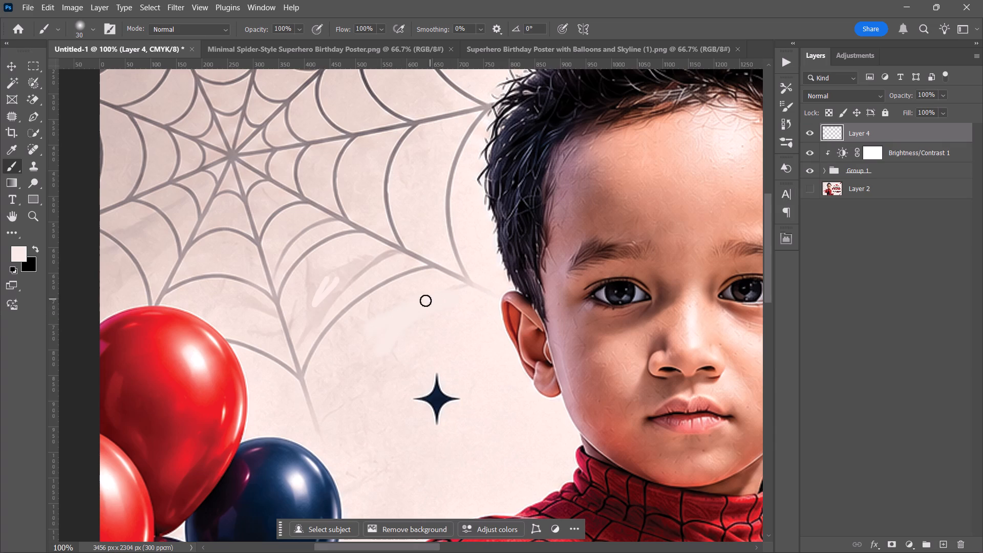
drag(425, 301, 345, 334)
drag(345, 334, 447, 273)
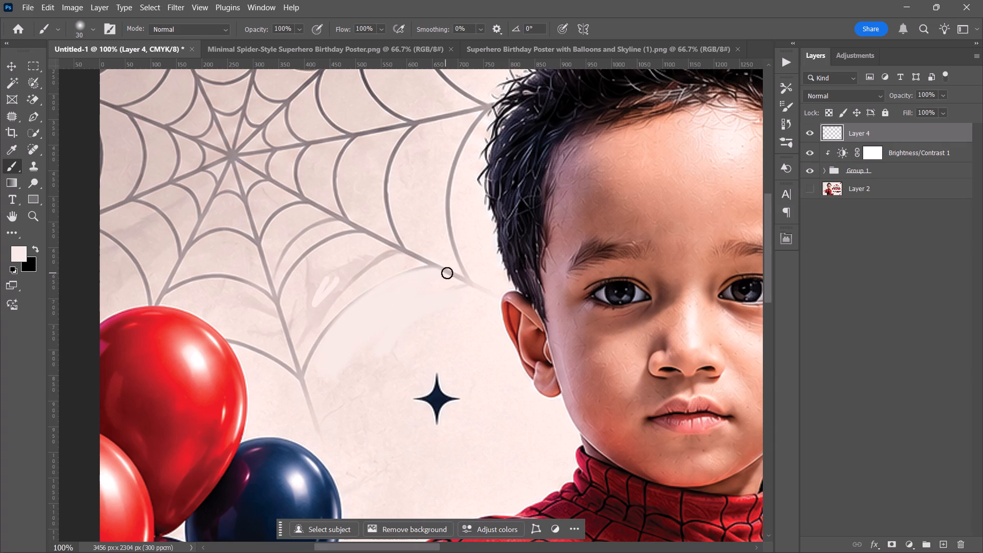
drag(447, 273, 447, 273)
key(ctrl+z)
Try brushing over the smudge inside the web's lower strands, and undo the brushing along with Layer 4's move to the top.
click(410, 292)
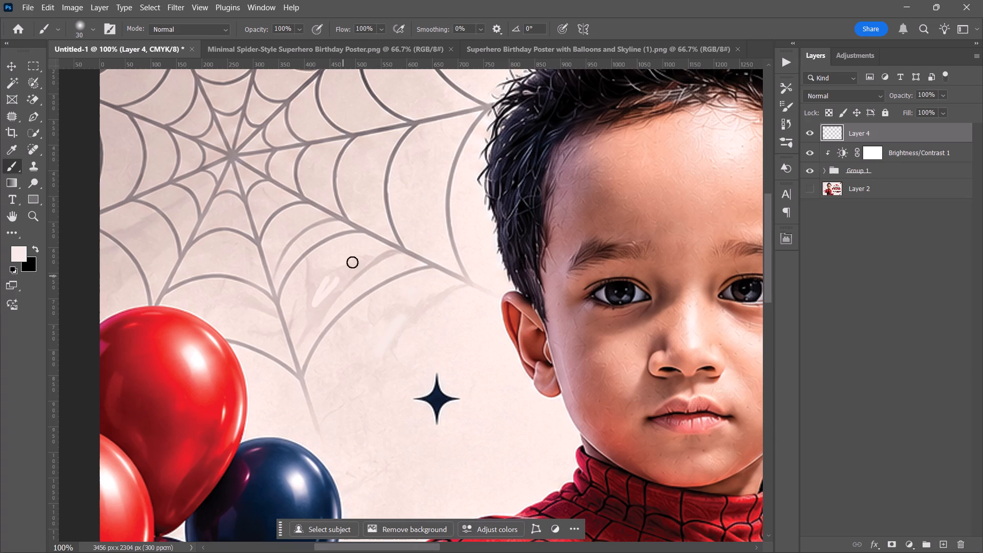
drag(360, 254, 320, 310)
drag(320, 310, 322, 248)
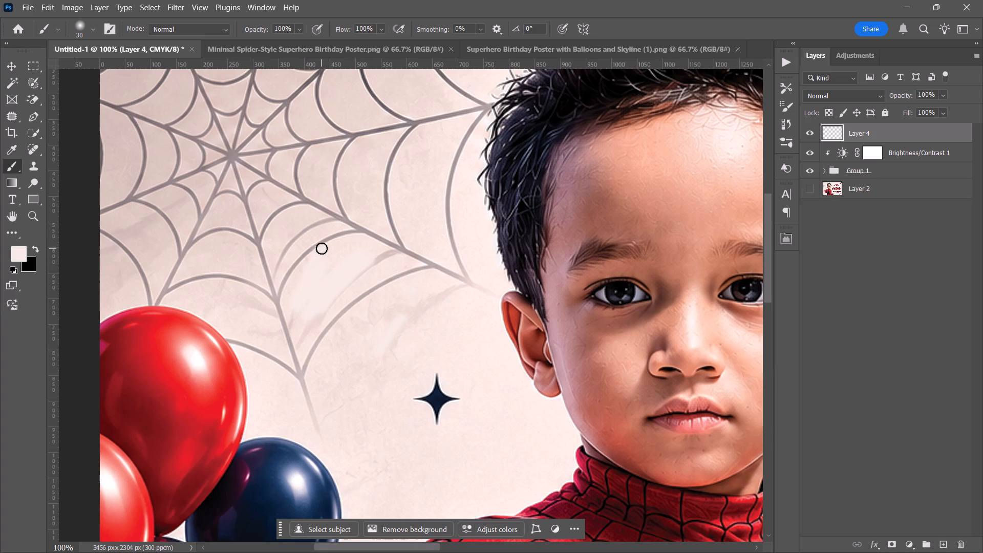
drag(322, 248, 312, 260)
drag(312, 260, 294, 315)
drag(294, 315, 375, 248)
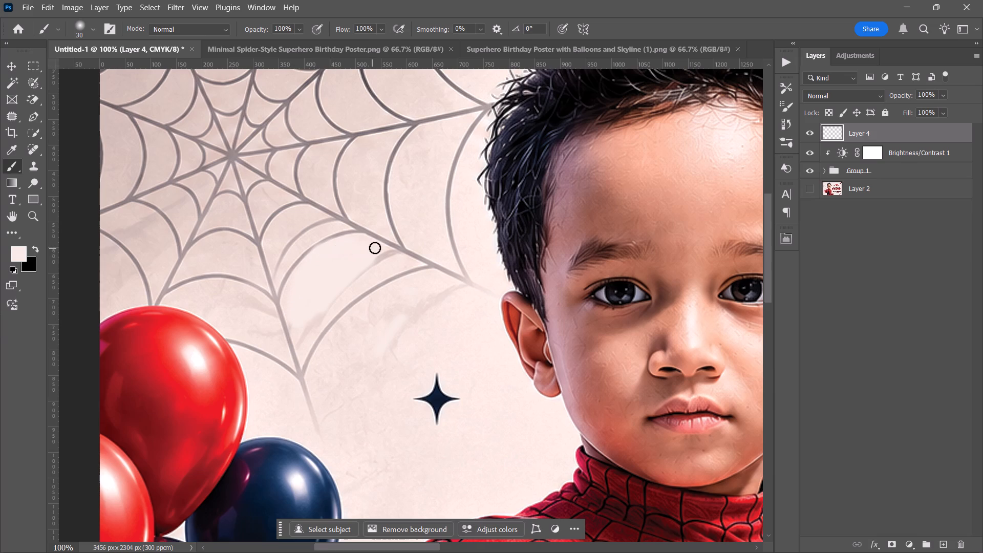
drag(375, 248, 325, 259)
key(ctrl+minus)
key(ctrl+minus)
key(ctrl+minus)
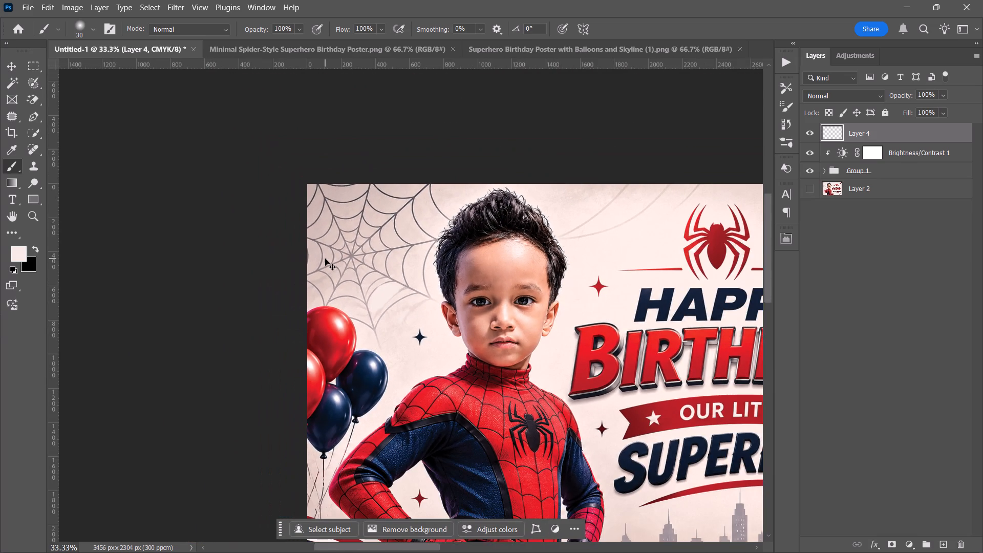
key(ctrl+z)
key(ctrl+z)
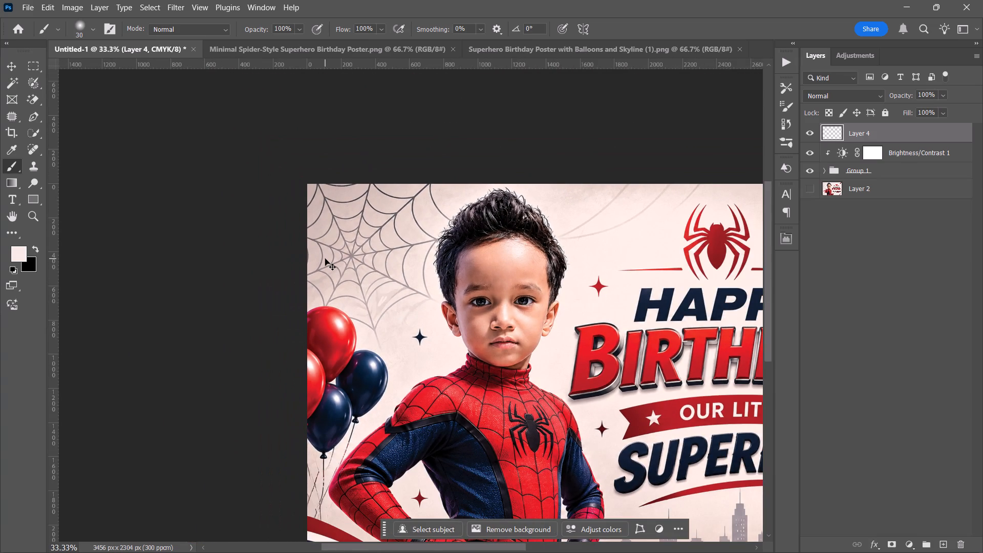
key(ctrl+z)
Examine the whole banner, checking the background, the boy, the lettering and the skyline.
scroll(325, 259, down, 1)
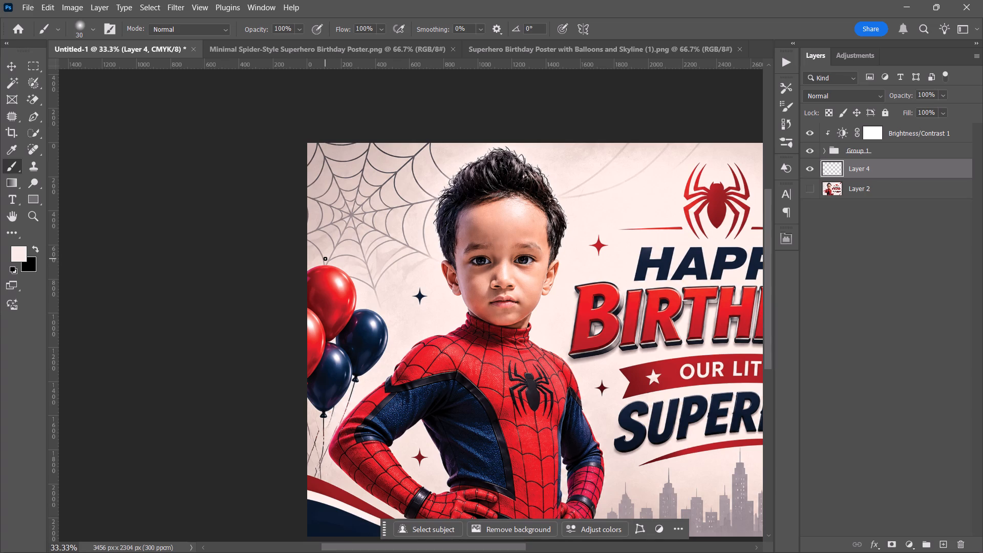
scroll(325, 259, right, 5)
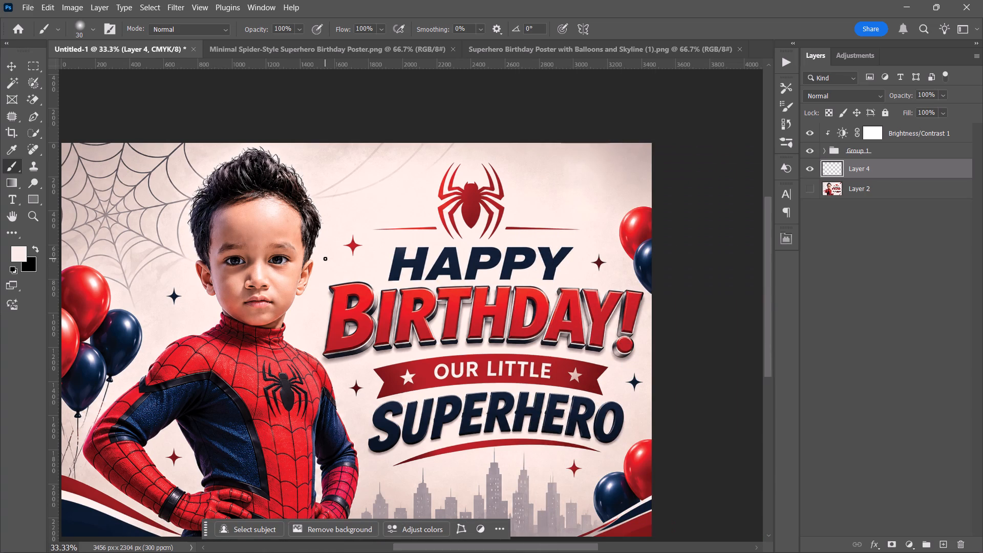
scroll(325, 259, down, 2)
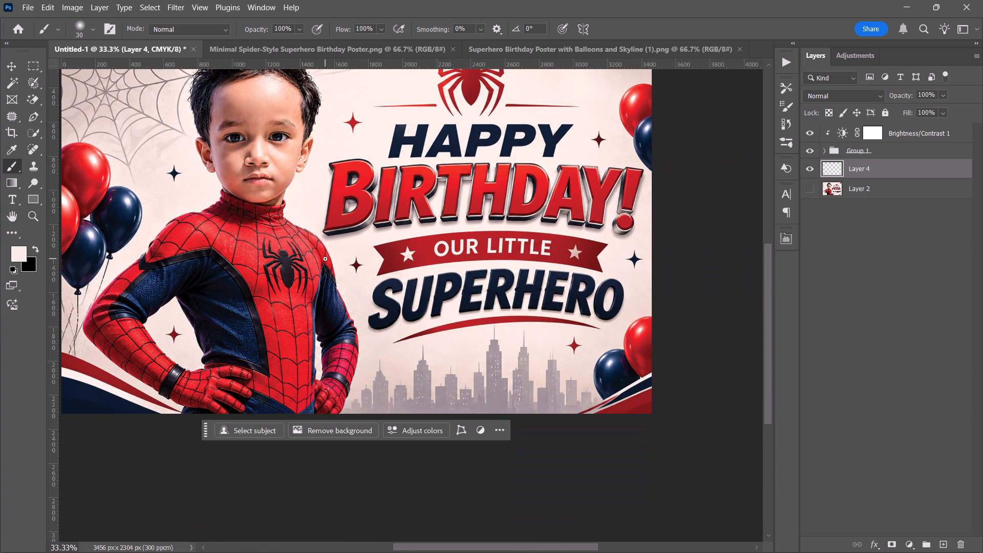
scroll(325, 259, down, 1)
scroll(325, 259, left, 3)
scroll(325, 259, right, 2)
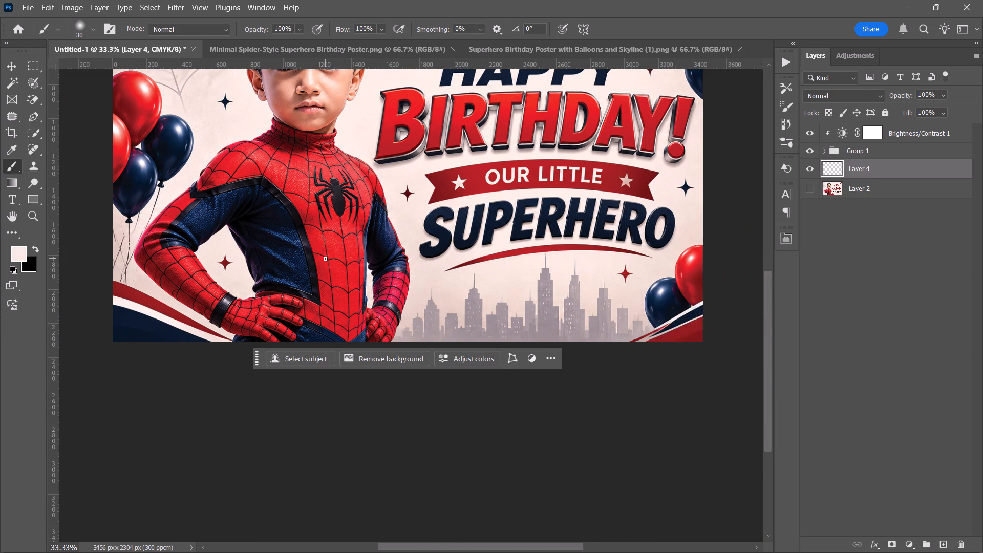
scroll(325, 259, right, 1)
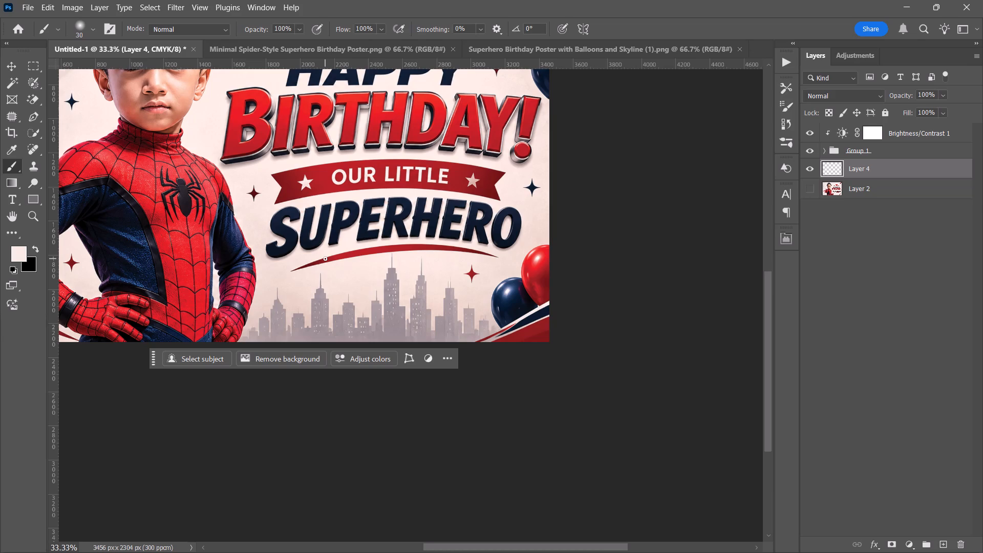
scroll(325, 259, left, 3)
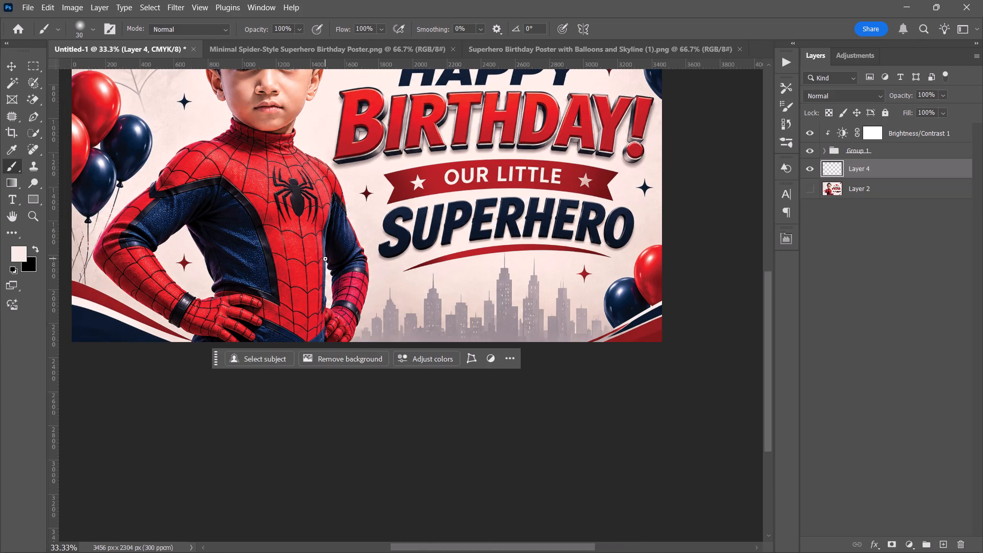
scroll(325, 259, up, 3)
scroll(325, 259, down, 1)
scroll(325, 259, left, 2)
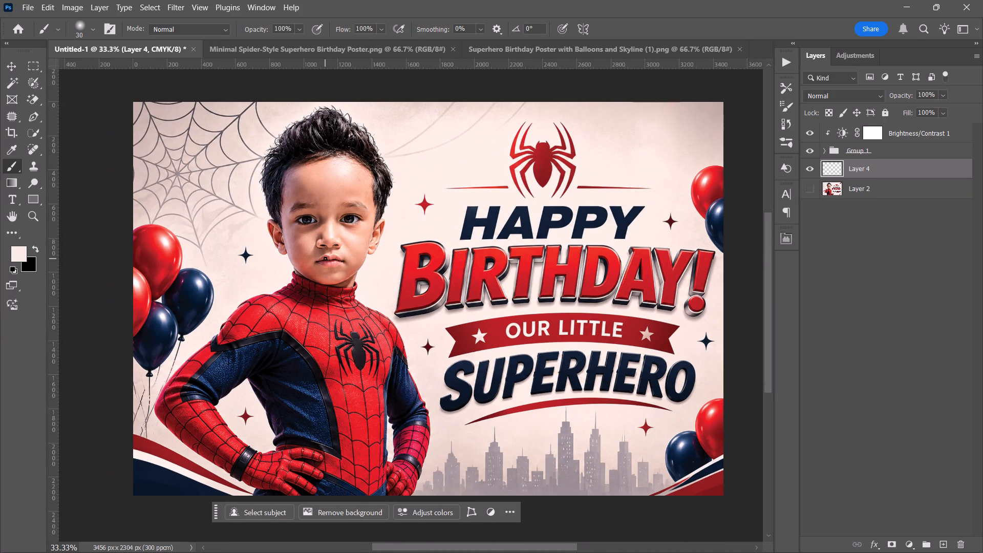
scroll(325, 259, down, 1)
scroll(325, 259, right, 3)
scroll(325, 259, up, 1)
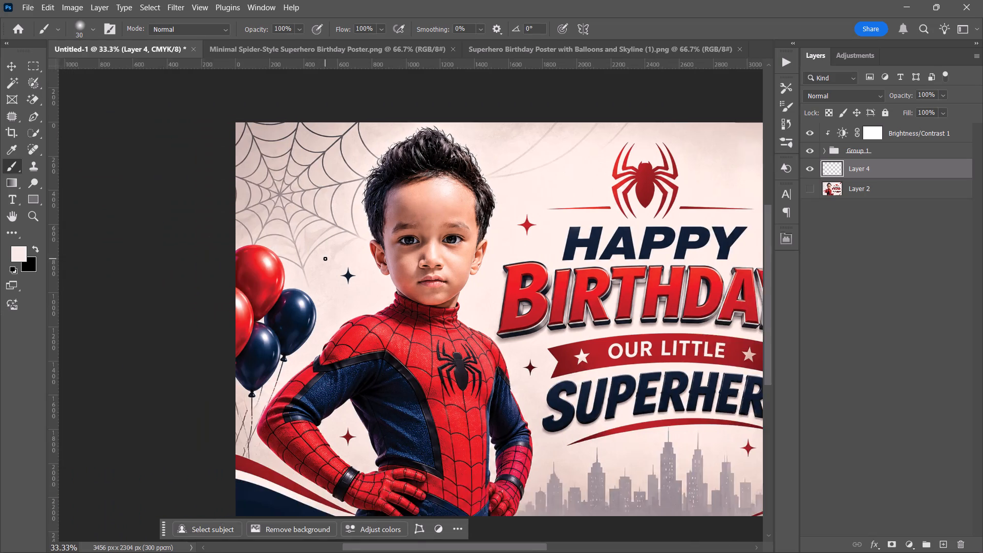
scroll(325, 259, right, 3)
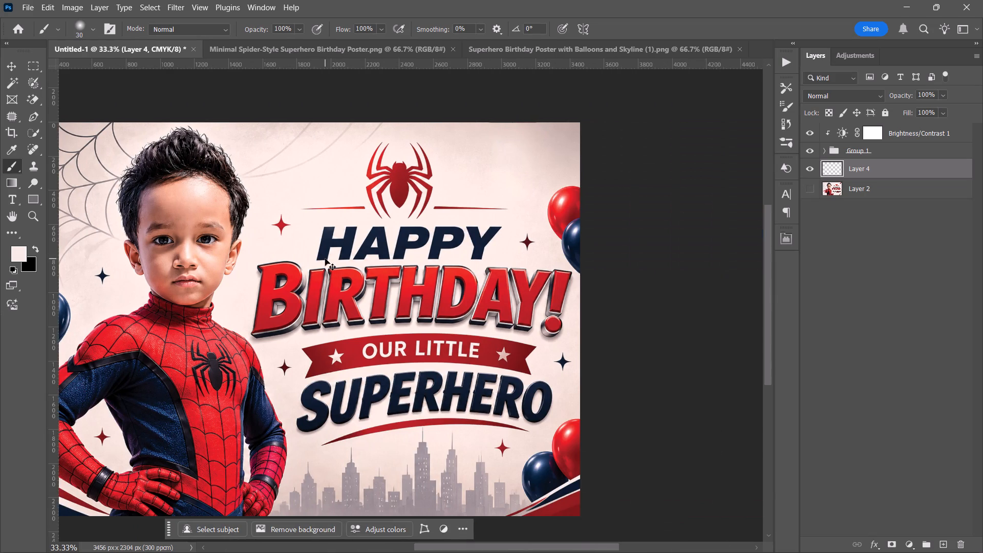
key(ctrl+minus)
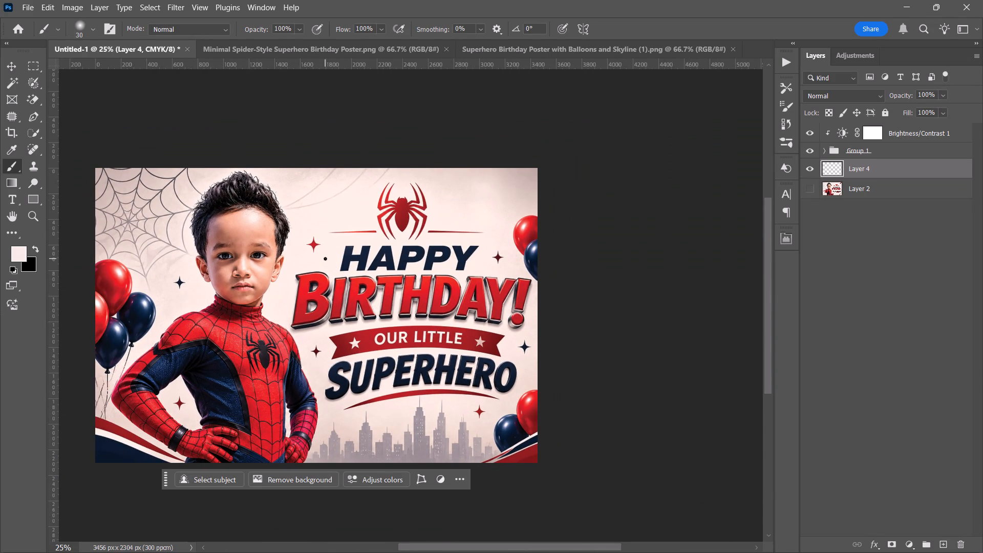
scroll(325, 259, left, 2)
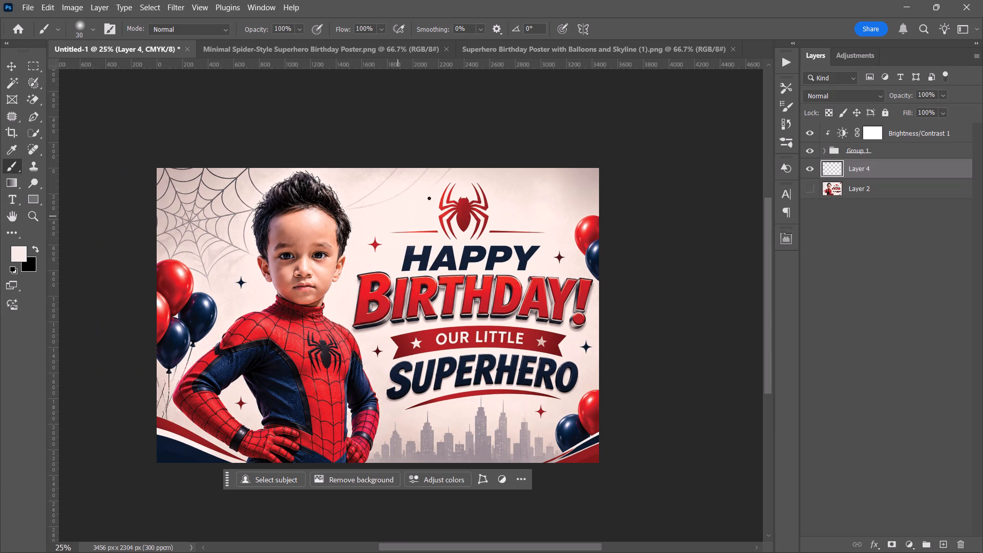
Save the document in Downloads as a Photoshop file named birthday.
key(ctrl+shift+s)
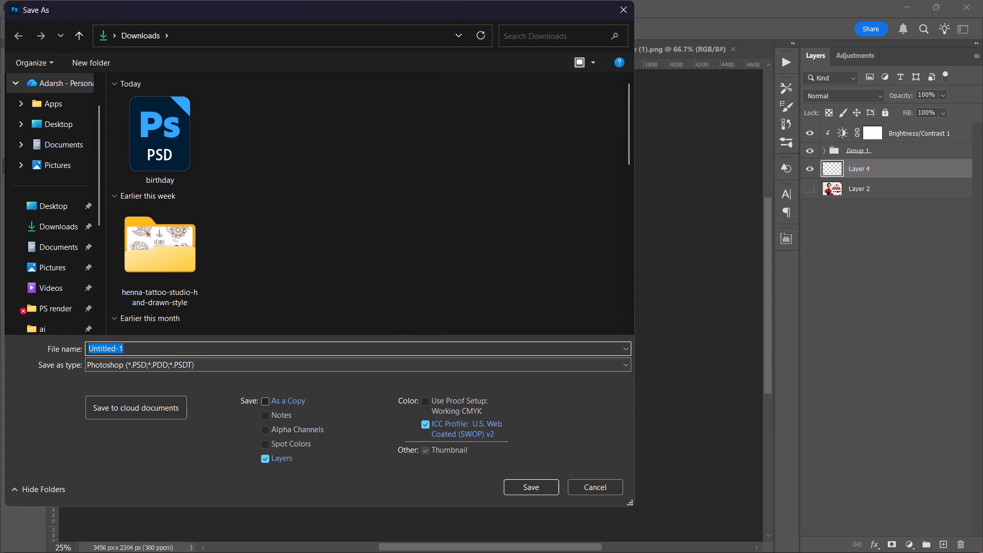
drag(162, 350, 65, 352)
text(birthday)
key(space)
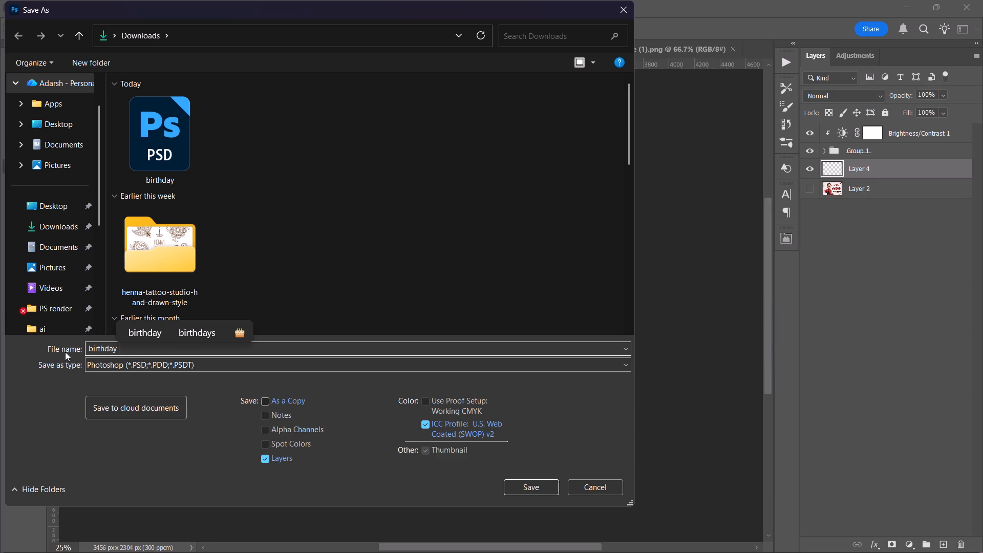
key(Return)
click(512, 280)
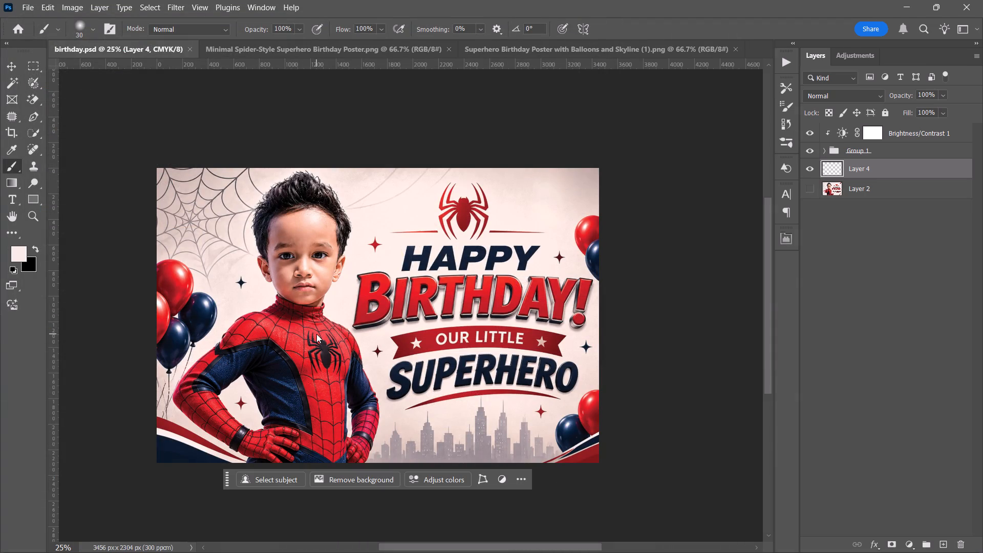
Save a JPEG copy named birthday in Downloads at quality 12 (Maximum), in Progressive format with 3 scans.
key(ctrl+shift+s)
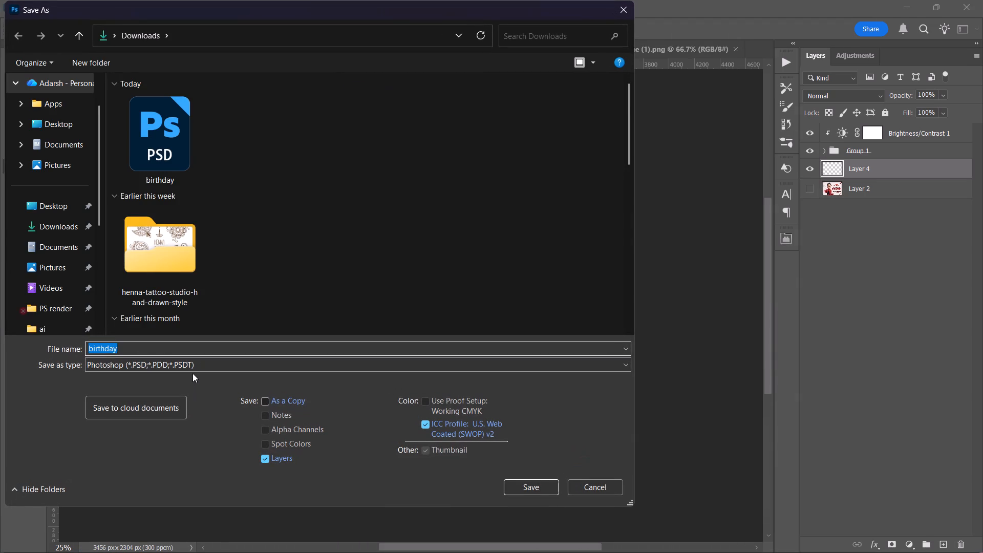
click(191, 368)
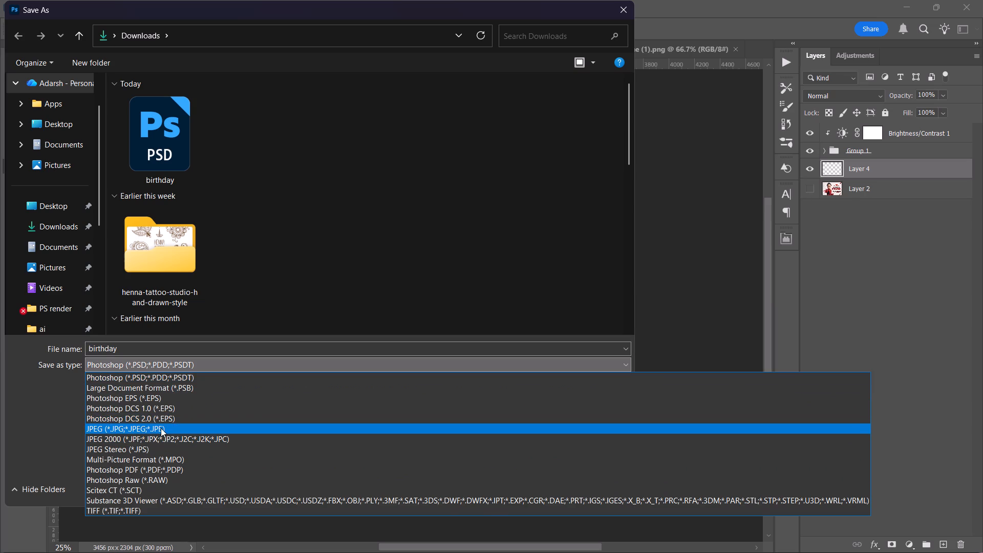
click(161, 428)
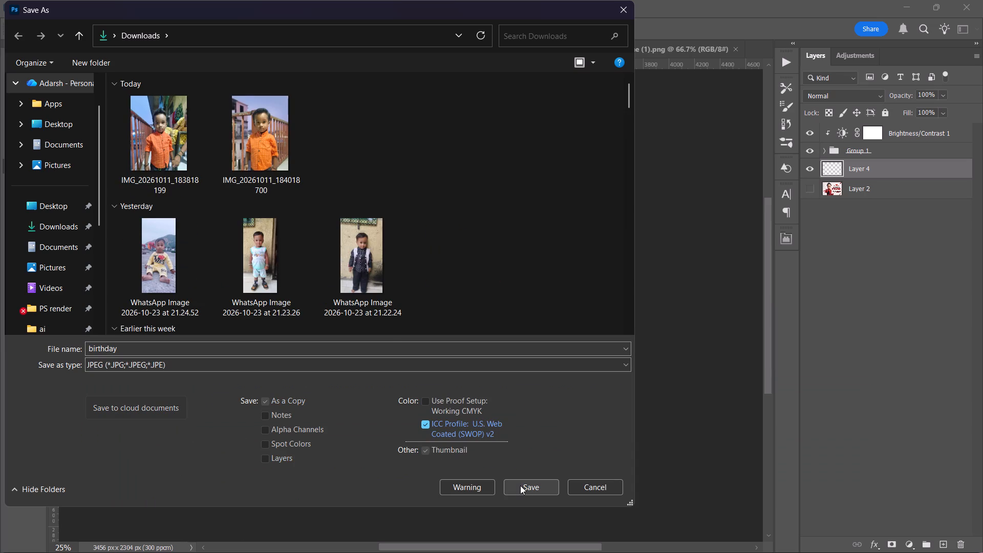
click(520, 485)
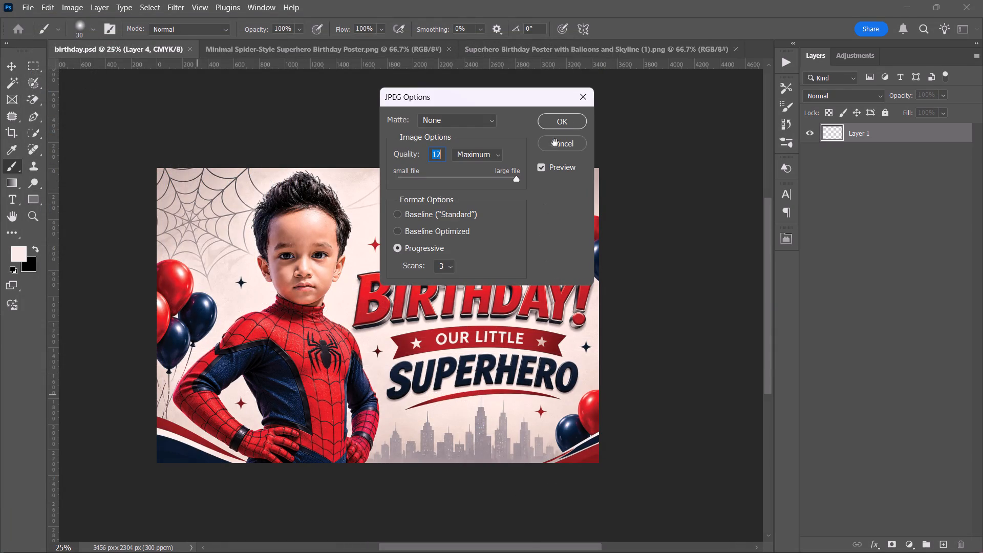
click(571, 127)
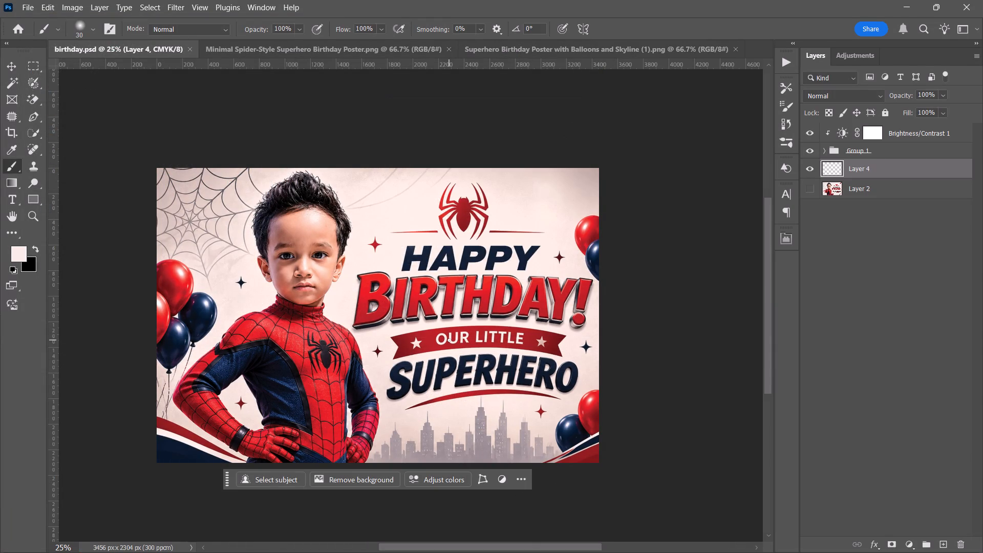
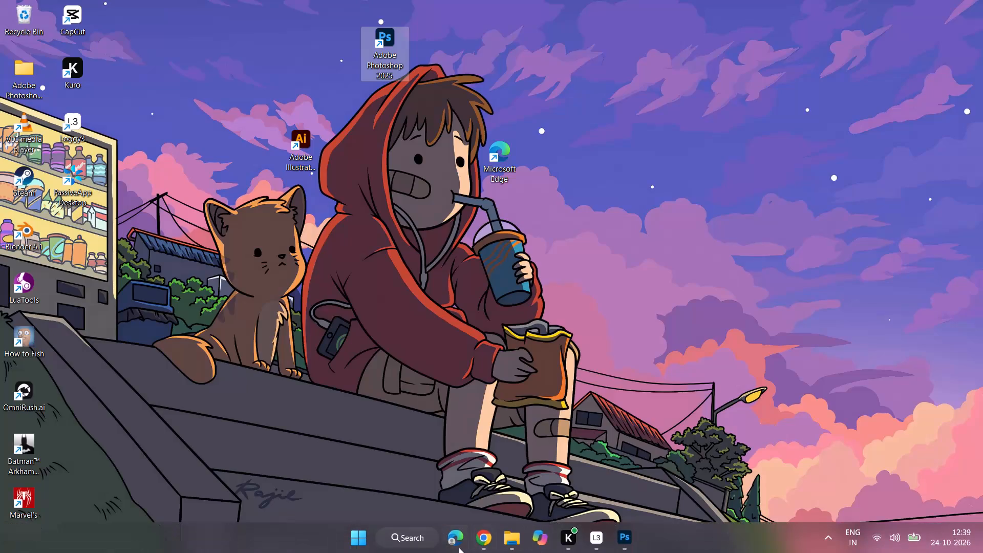
Send the birthday JPEG from Downloads to the linked Nothing Phone (2a).
click(354, 541)
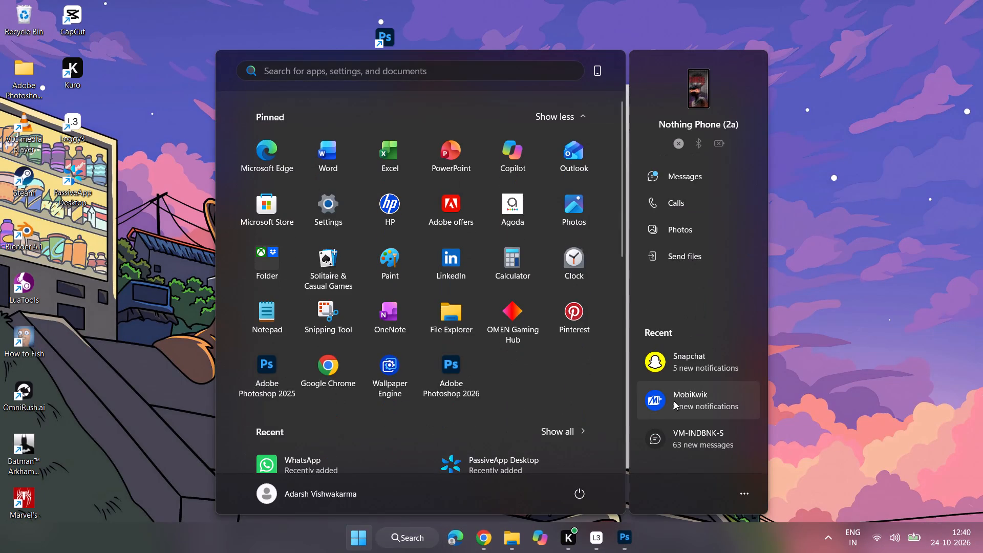
click(687, 253)
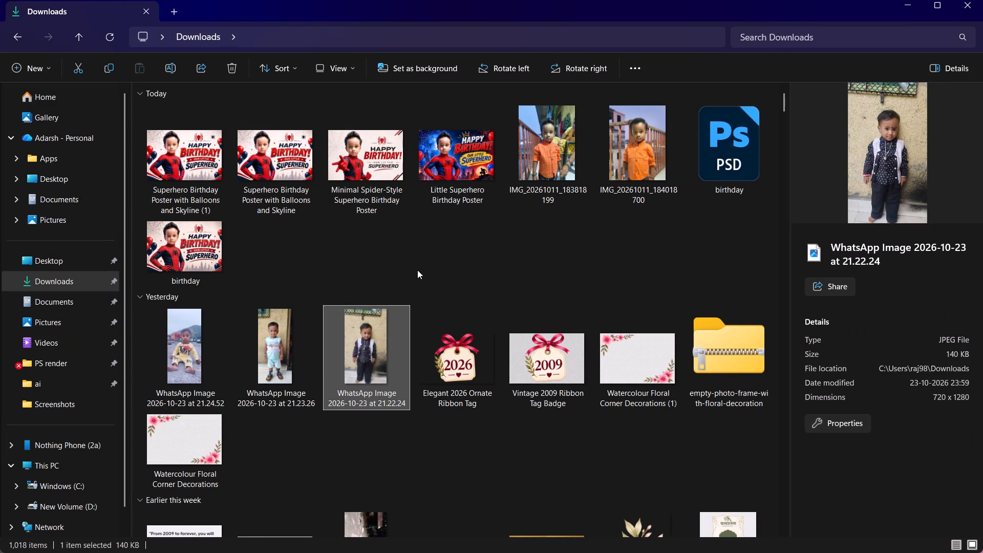
drag(181, 249, 200, 250)
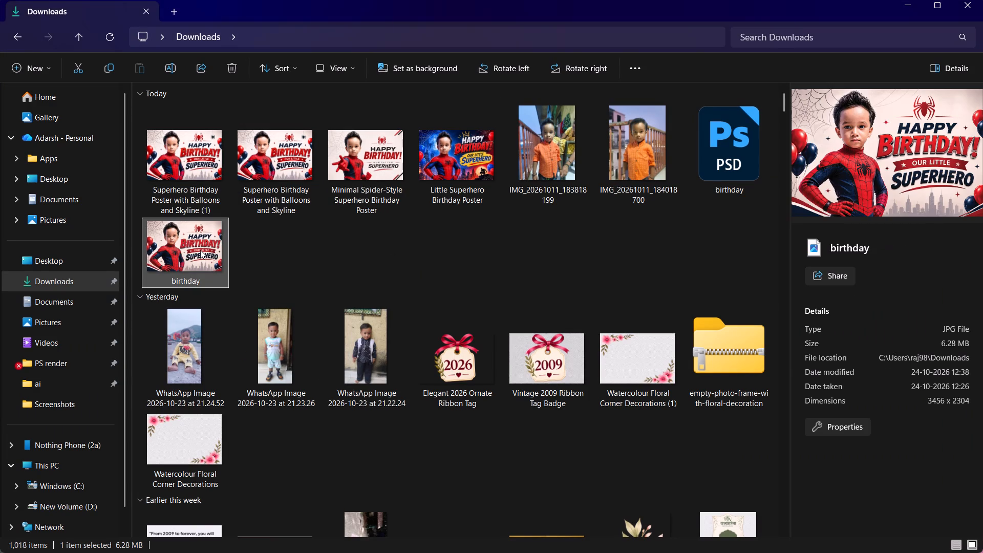
drag(160, 240, 433, 282)
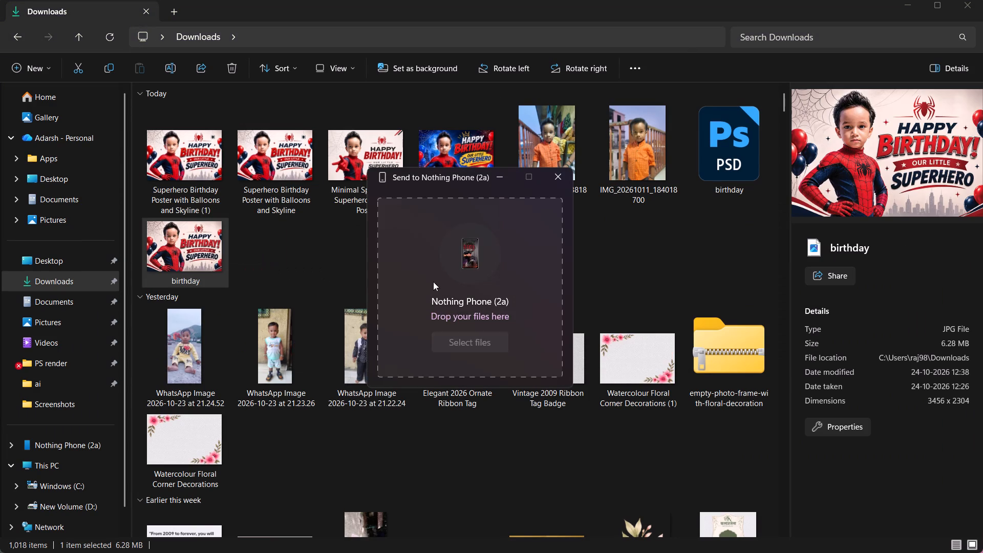
drag(433, 282, 446, 280)
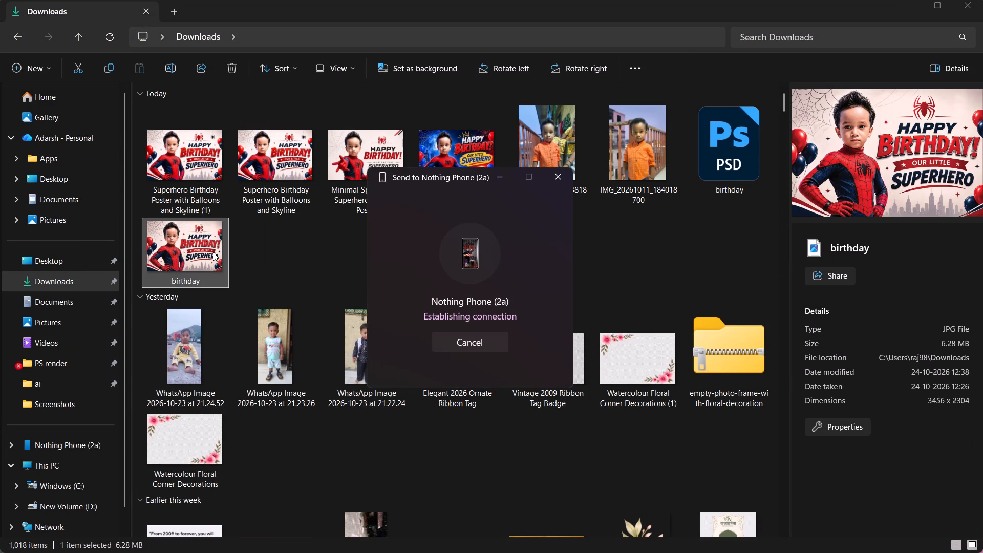
Open the exported birthday.jpg and examine the boy's face, hair and forehead up close.
double_click(213, 252)
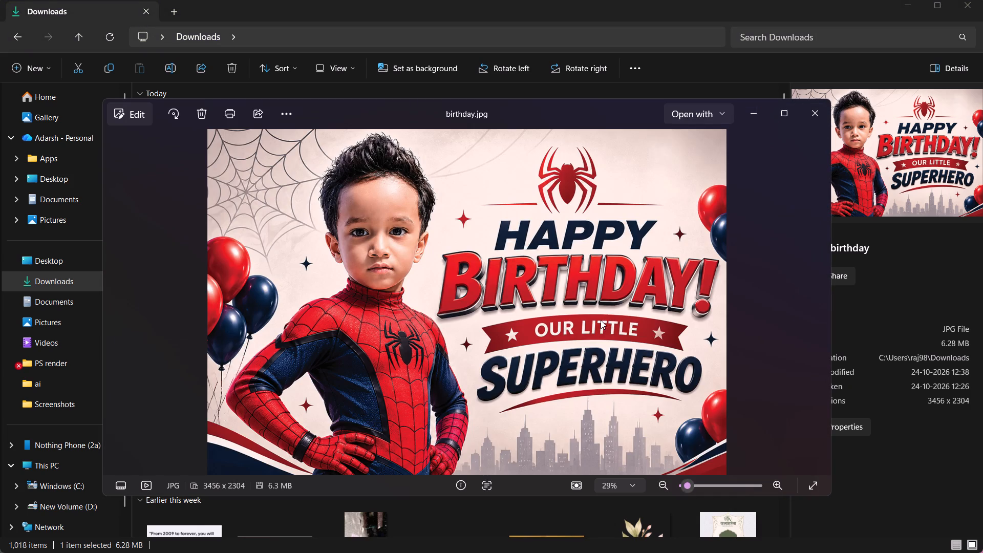
ctrl+scroll(468, 304, up, 9)
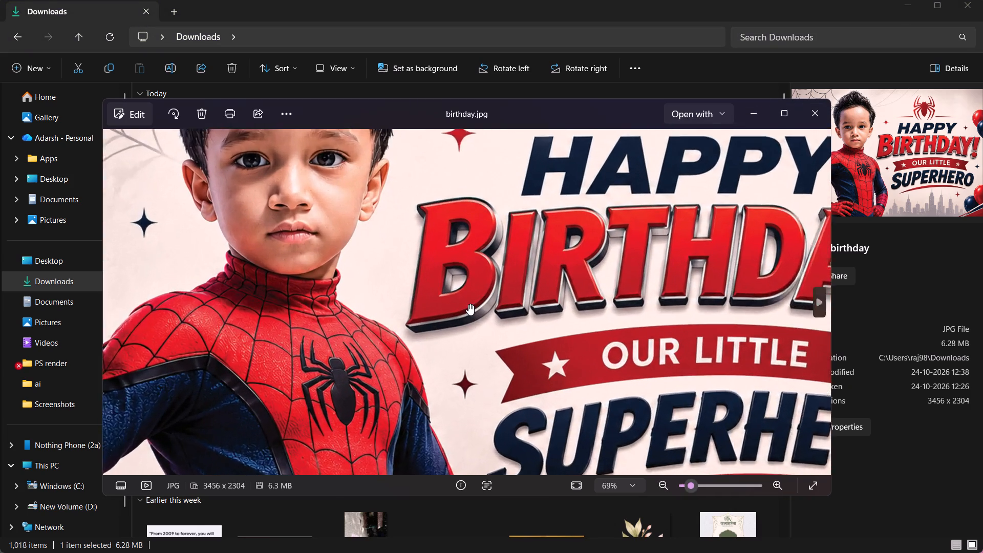
drag(303, 283, 457, 407)
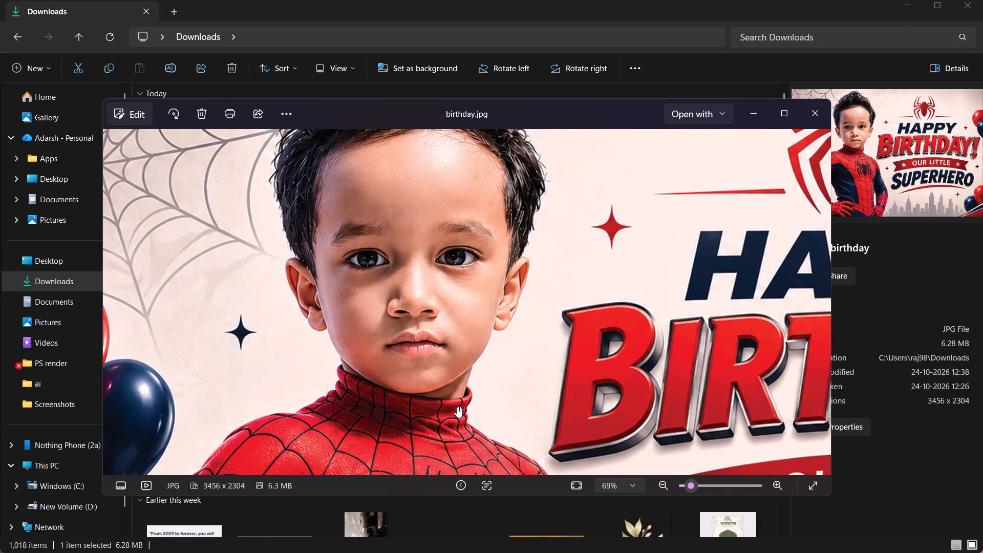
drag(395, 237, 402, 295)
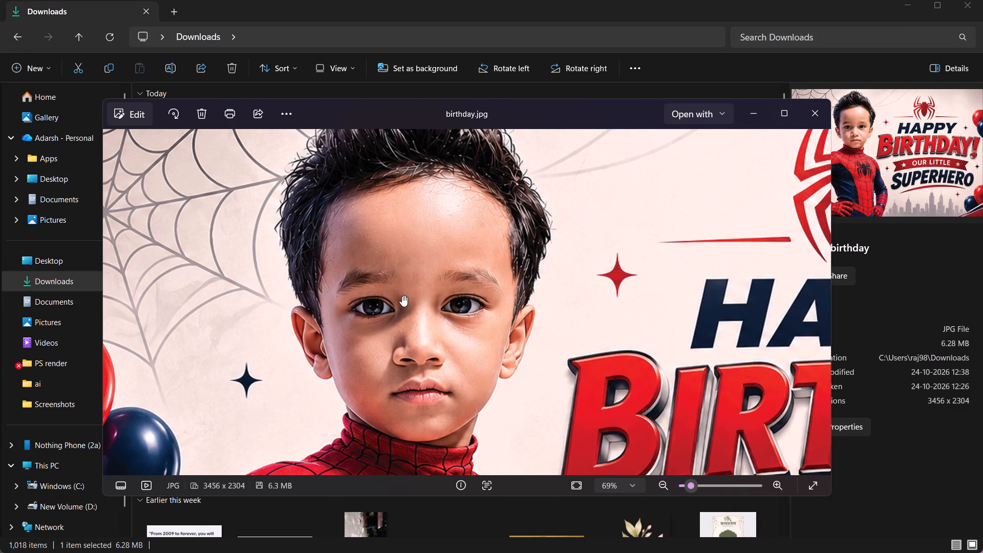
drag(416, 229, 385, 245)
ctrl+scroll(385, 245, up, 6)
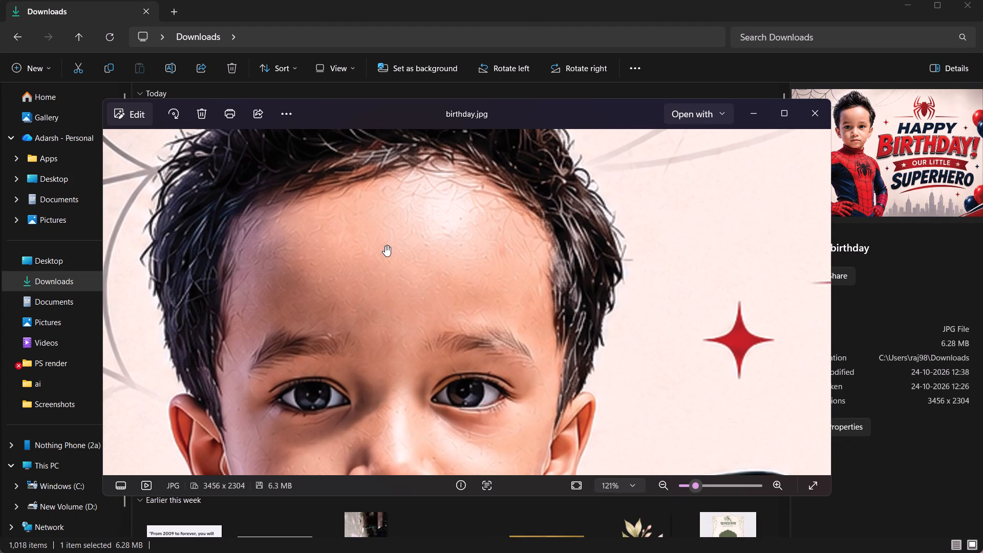
ctrl+scroll(385, 245, down, 4)
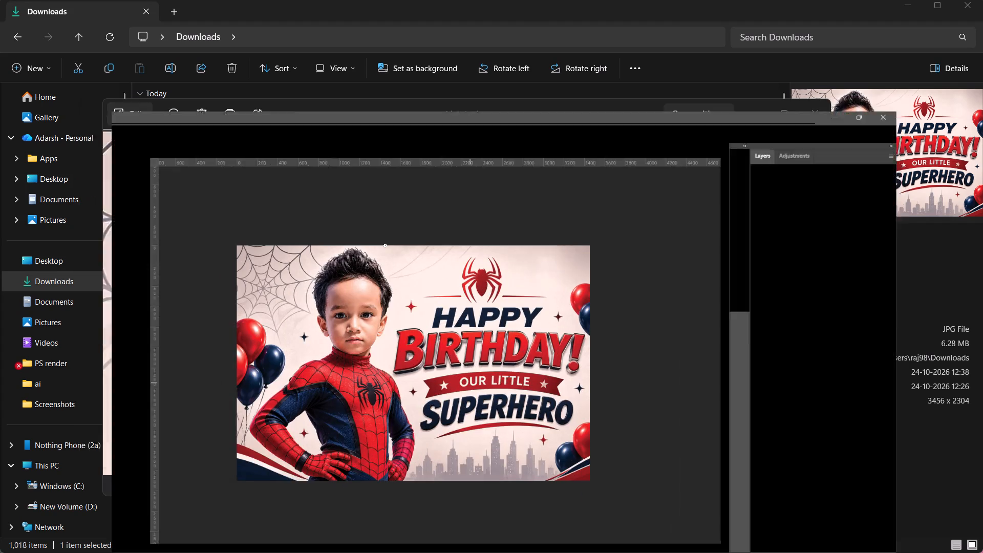
Return to birthday.psd in Photoshop, choose the Clone Stamp tool and make Layer 3 inside Group 1 the working layer.
key(ctrl+equal)
key(ctrl+equal)
key(ctrl+equal)
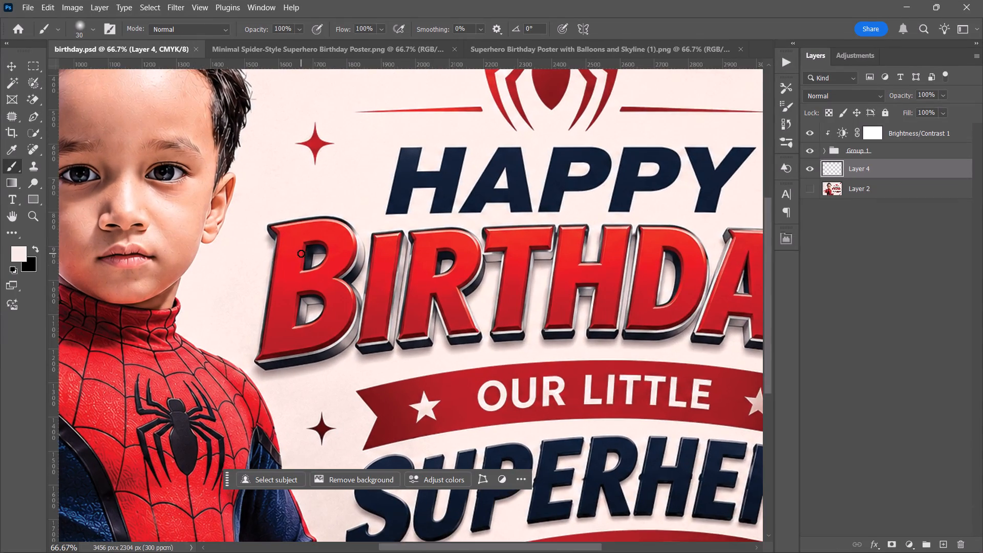
scroll(301, 253, up, 1)
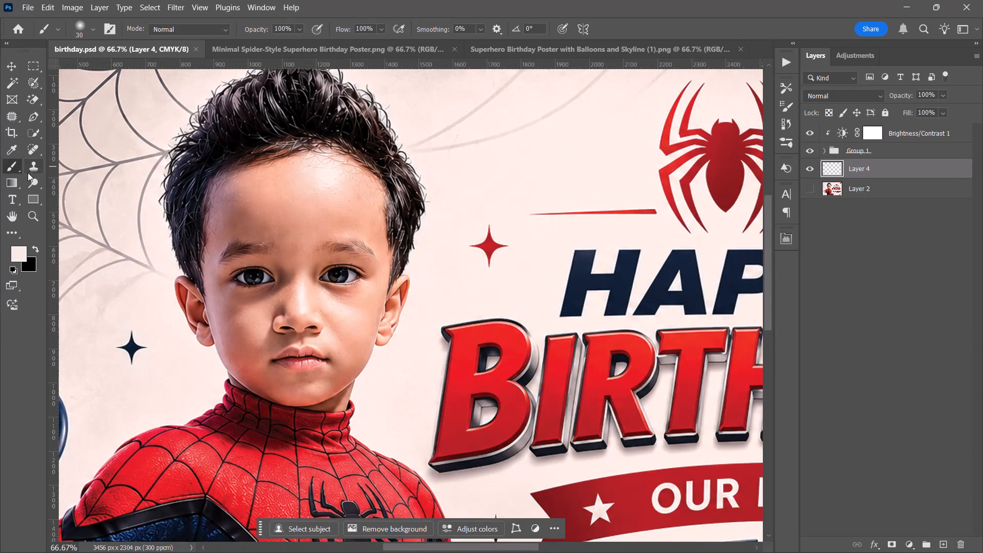
click(32, 165)
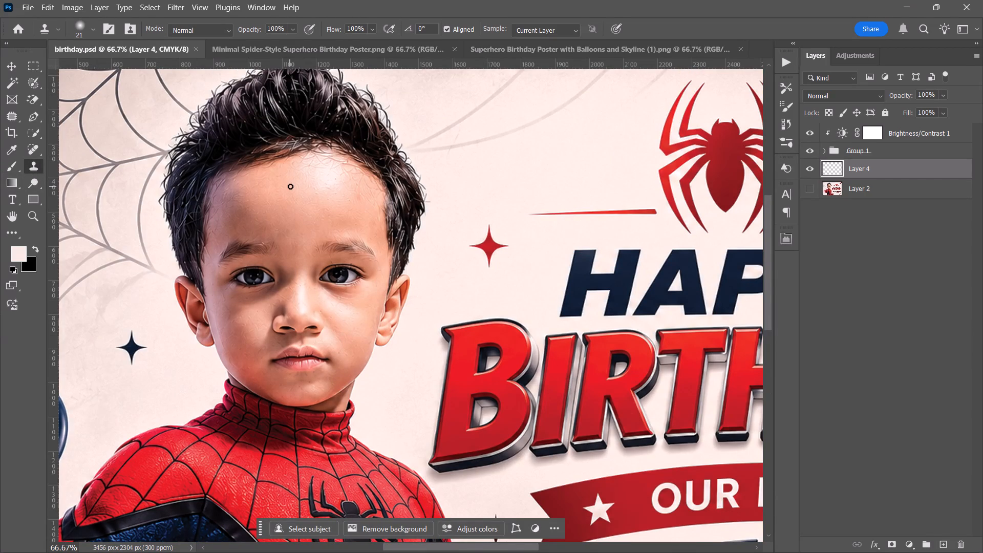
drag(290, 186, 326, 197)
click(467, 227)
click(840, 152)
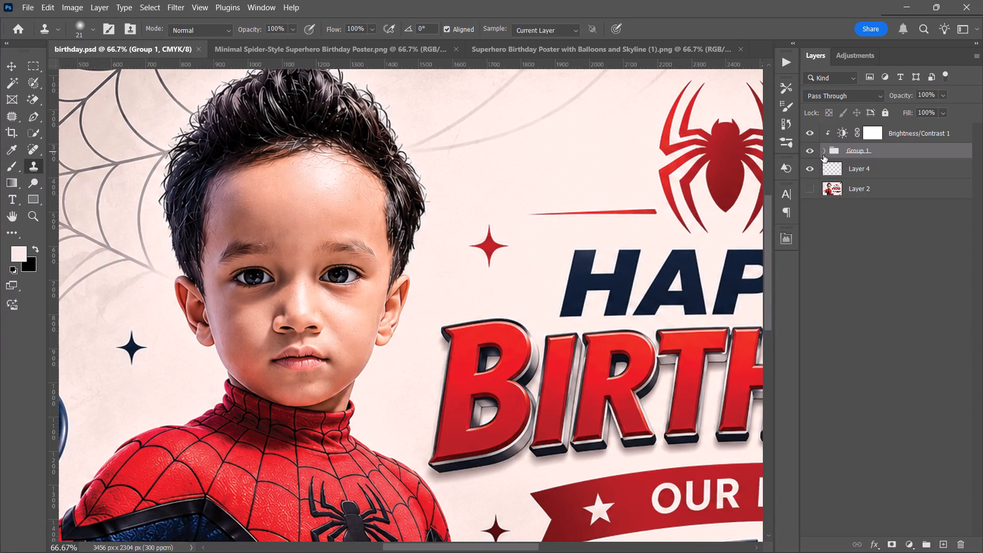
click(823, 156)
click(843, 186)
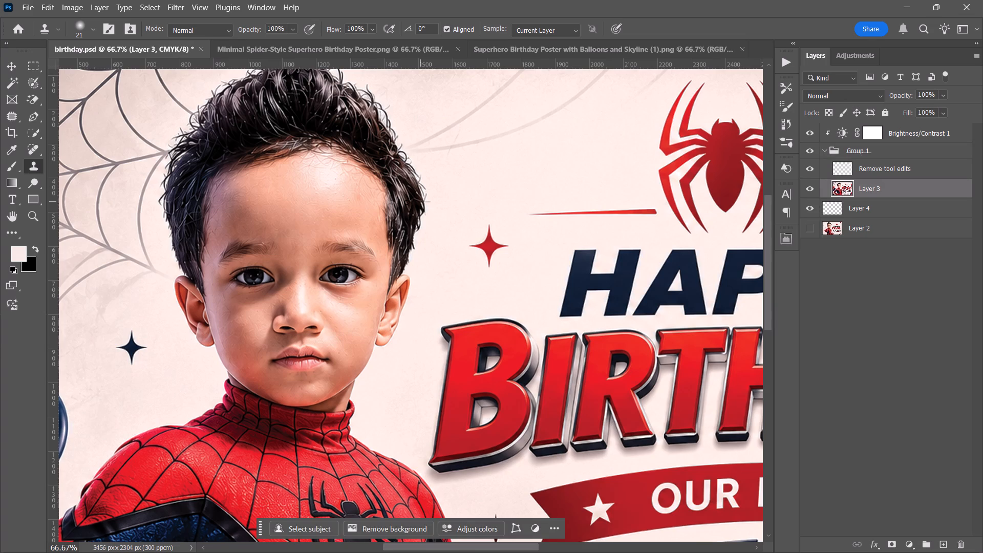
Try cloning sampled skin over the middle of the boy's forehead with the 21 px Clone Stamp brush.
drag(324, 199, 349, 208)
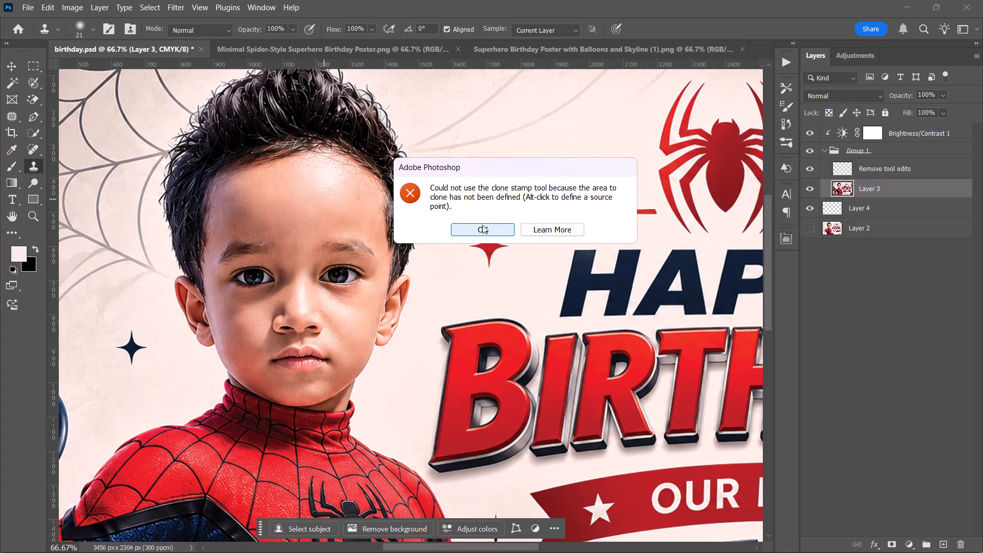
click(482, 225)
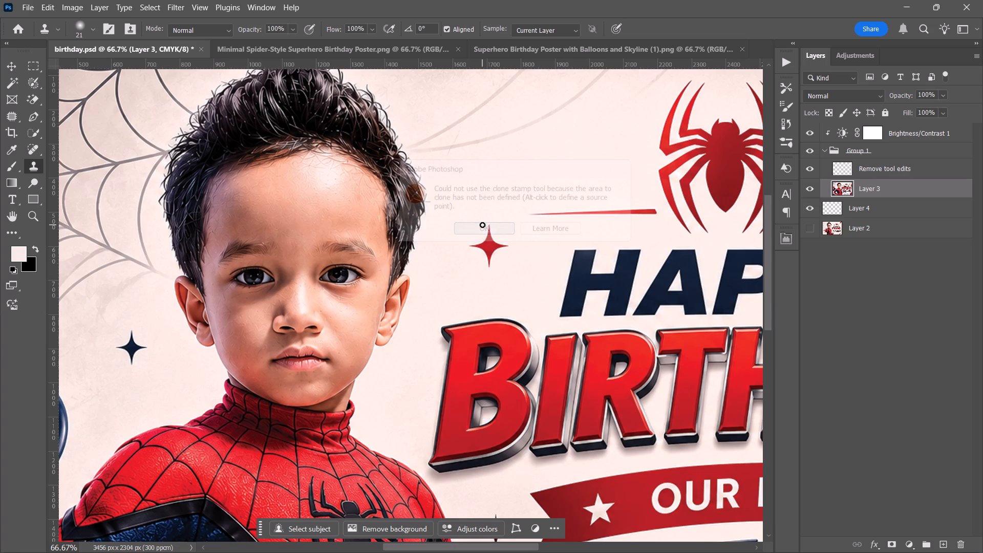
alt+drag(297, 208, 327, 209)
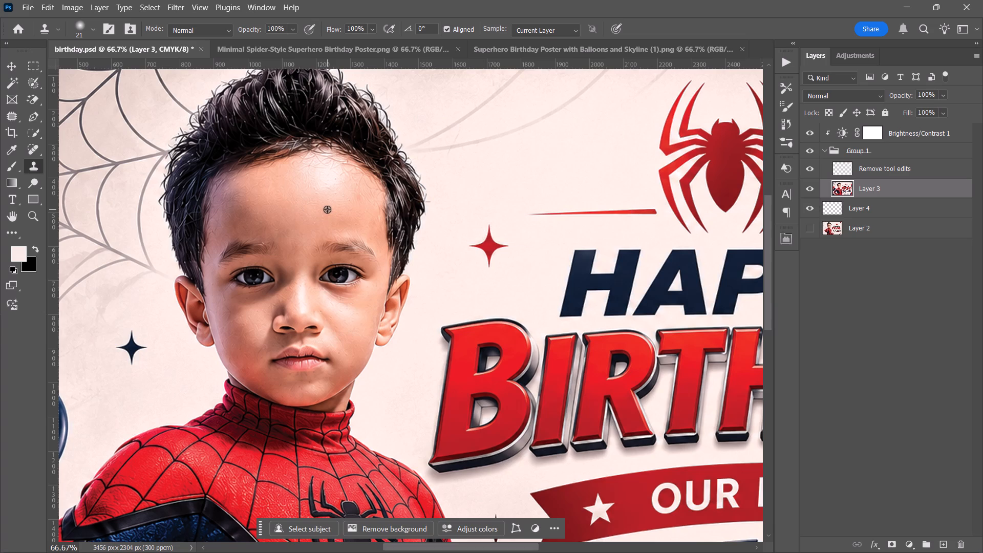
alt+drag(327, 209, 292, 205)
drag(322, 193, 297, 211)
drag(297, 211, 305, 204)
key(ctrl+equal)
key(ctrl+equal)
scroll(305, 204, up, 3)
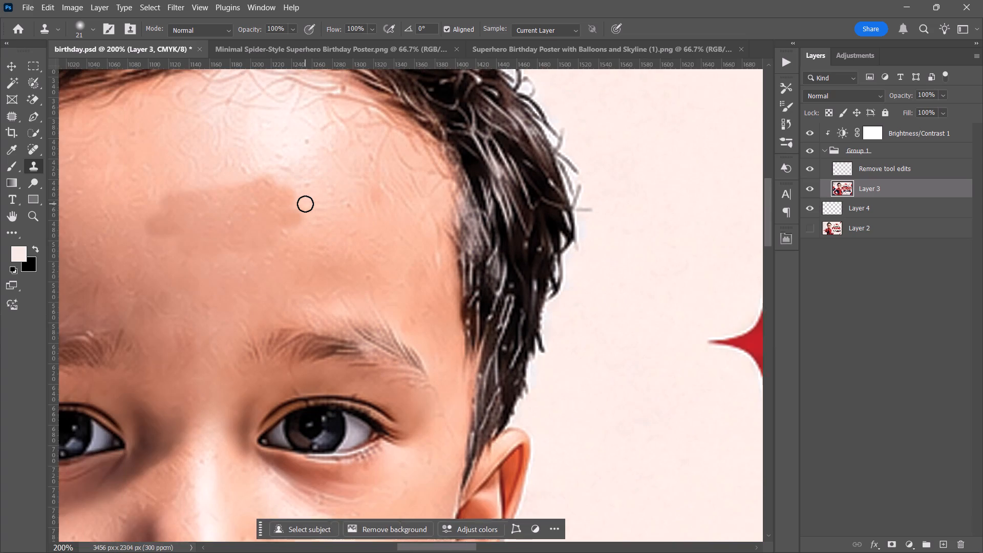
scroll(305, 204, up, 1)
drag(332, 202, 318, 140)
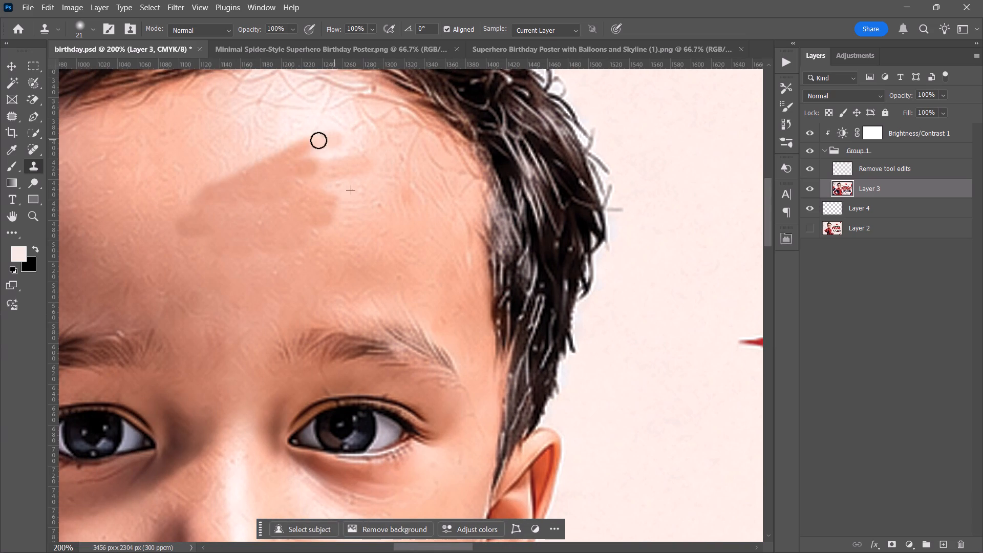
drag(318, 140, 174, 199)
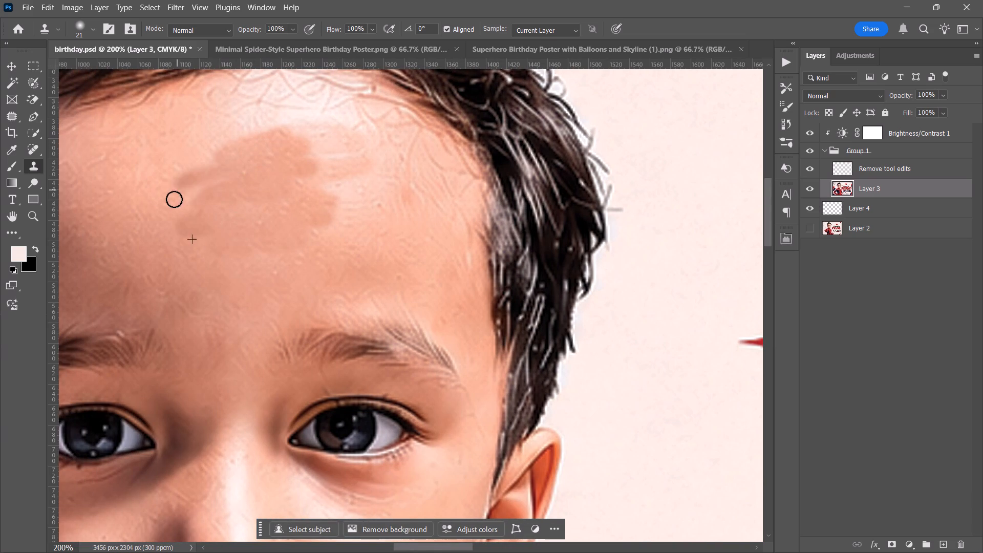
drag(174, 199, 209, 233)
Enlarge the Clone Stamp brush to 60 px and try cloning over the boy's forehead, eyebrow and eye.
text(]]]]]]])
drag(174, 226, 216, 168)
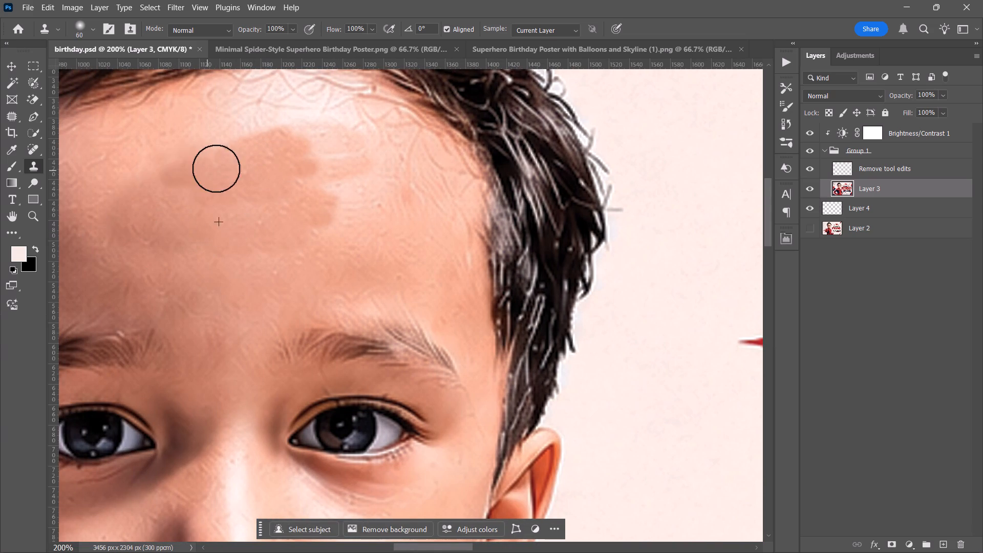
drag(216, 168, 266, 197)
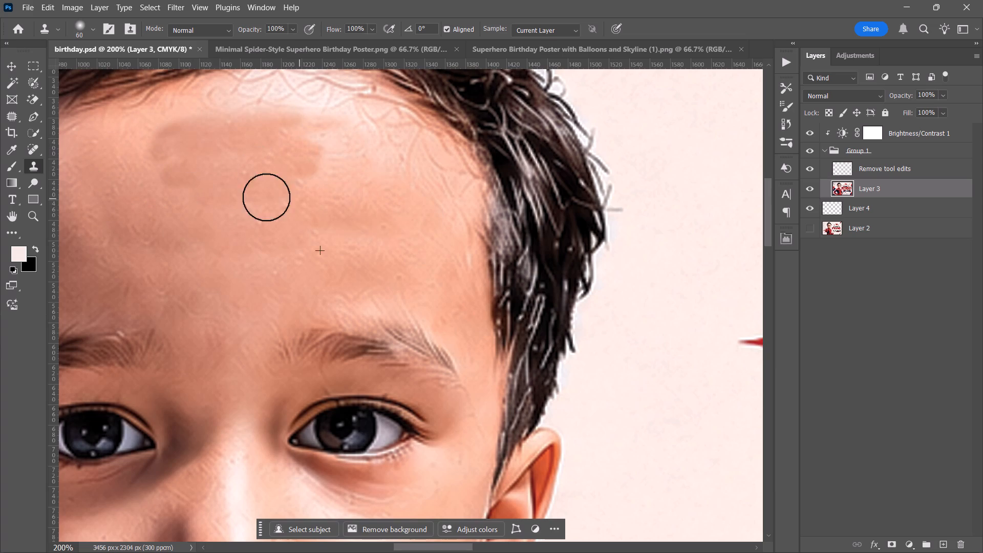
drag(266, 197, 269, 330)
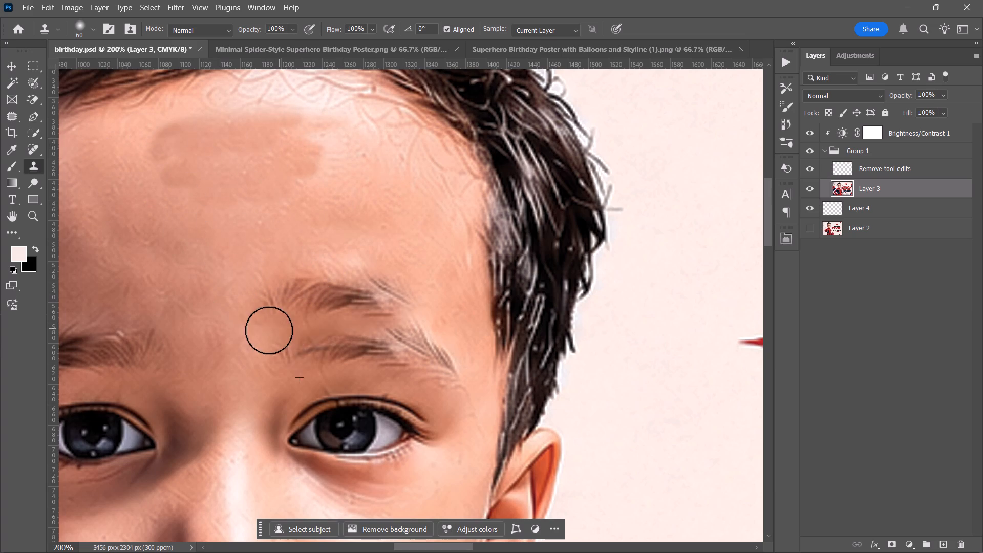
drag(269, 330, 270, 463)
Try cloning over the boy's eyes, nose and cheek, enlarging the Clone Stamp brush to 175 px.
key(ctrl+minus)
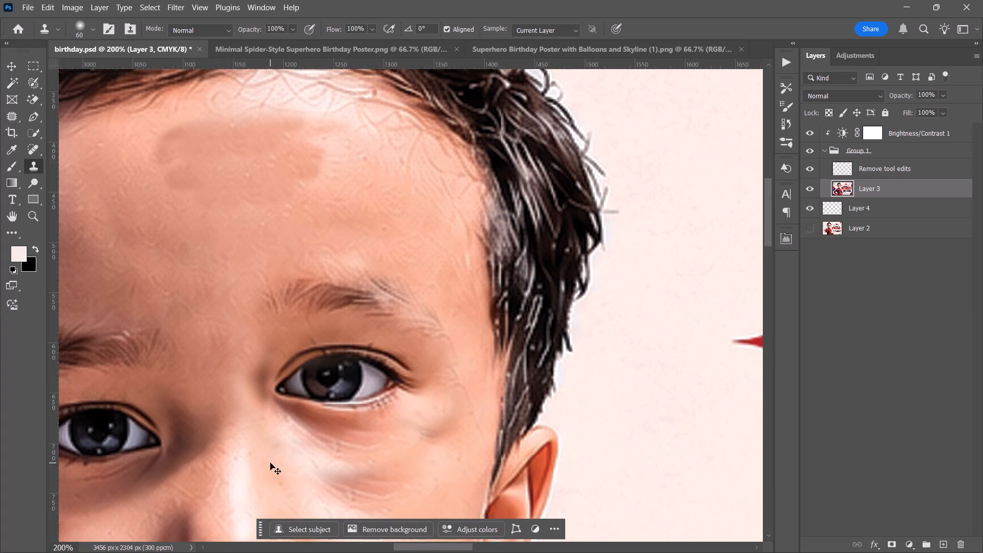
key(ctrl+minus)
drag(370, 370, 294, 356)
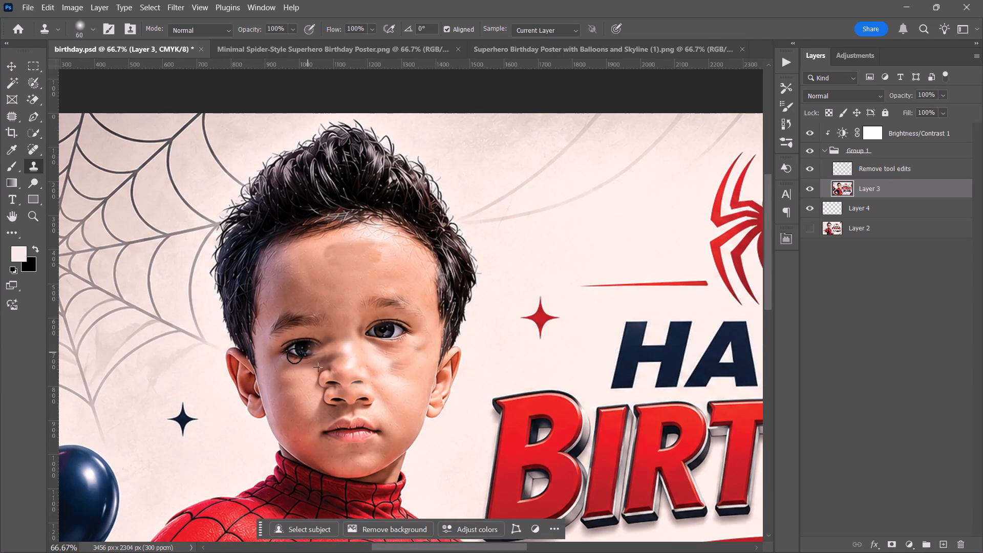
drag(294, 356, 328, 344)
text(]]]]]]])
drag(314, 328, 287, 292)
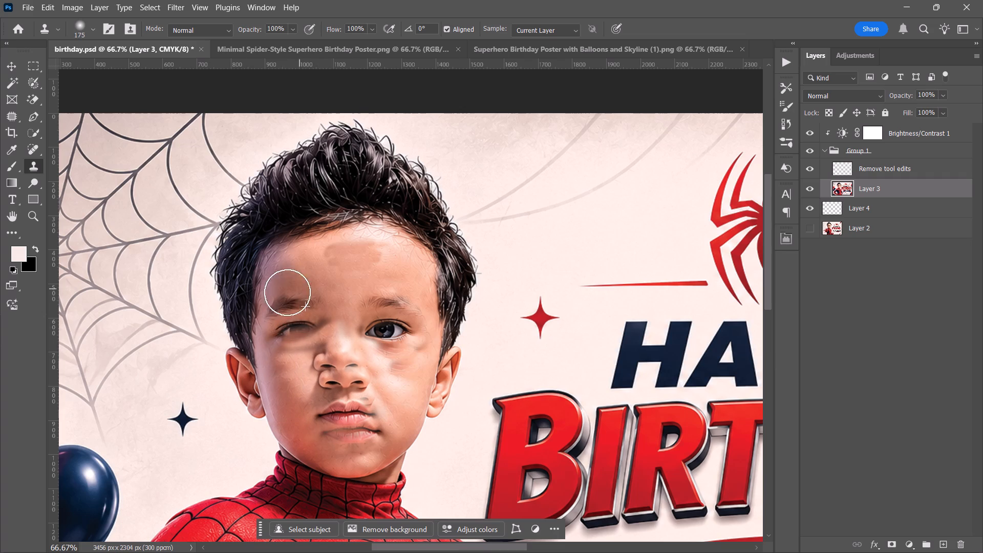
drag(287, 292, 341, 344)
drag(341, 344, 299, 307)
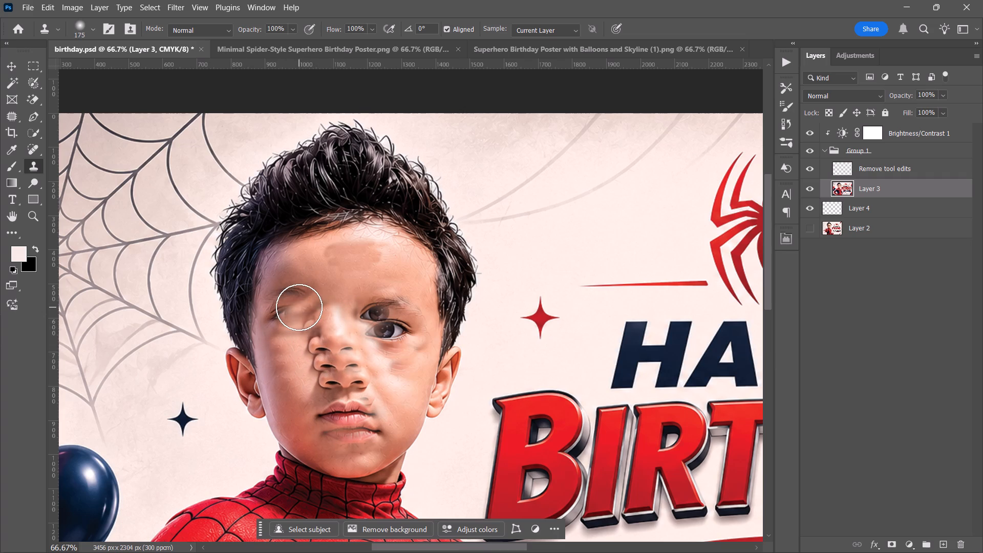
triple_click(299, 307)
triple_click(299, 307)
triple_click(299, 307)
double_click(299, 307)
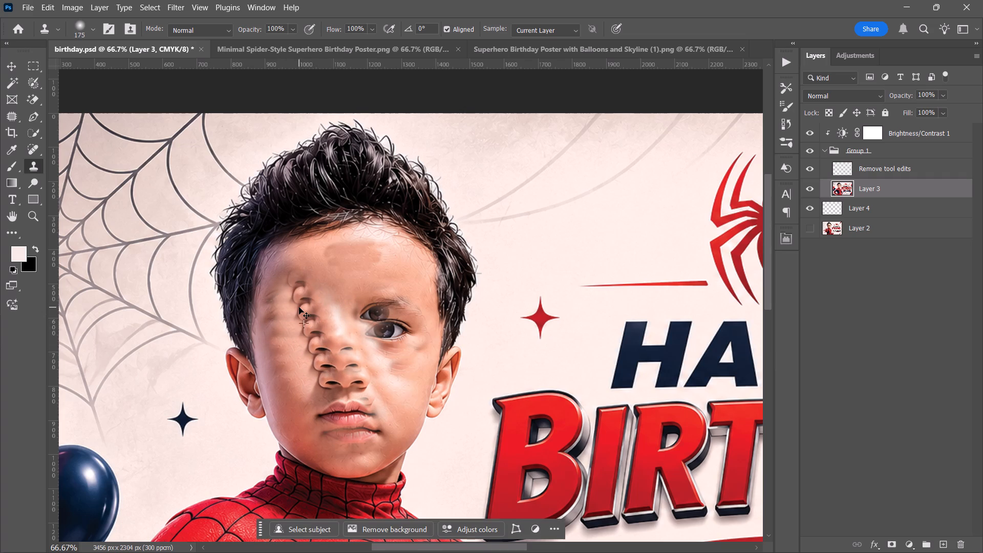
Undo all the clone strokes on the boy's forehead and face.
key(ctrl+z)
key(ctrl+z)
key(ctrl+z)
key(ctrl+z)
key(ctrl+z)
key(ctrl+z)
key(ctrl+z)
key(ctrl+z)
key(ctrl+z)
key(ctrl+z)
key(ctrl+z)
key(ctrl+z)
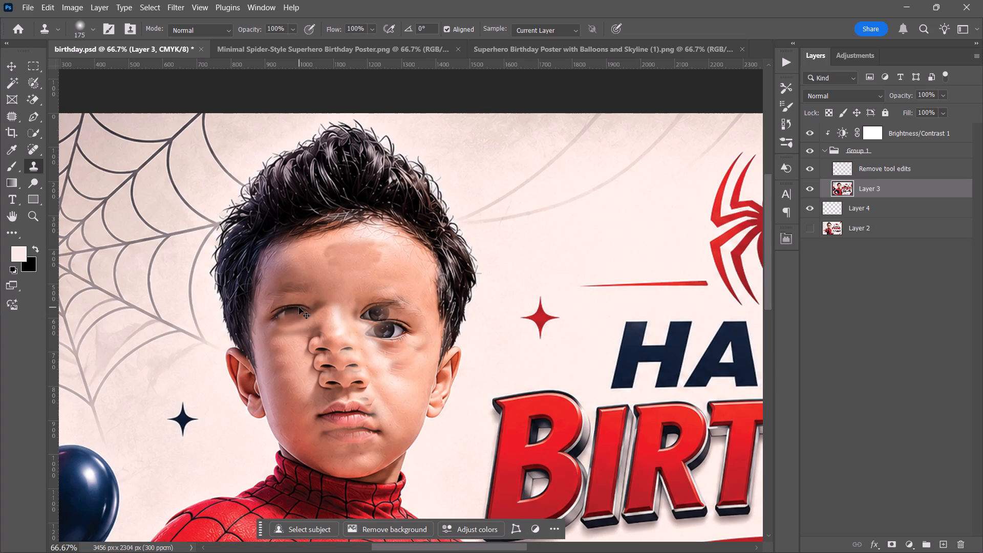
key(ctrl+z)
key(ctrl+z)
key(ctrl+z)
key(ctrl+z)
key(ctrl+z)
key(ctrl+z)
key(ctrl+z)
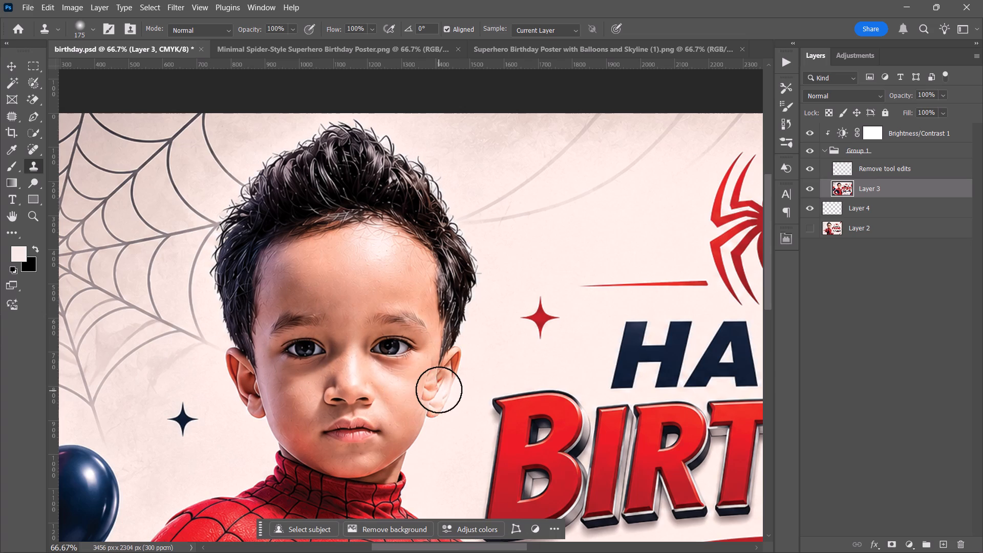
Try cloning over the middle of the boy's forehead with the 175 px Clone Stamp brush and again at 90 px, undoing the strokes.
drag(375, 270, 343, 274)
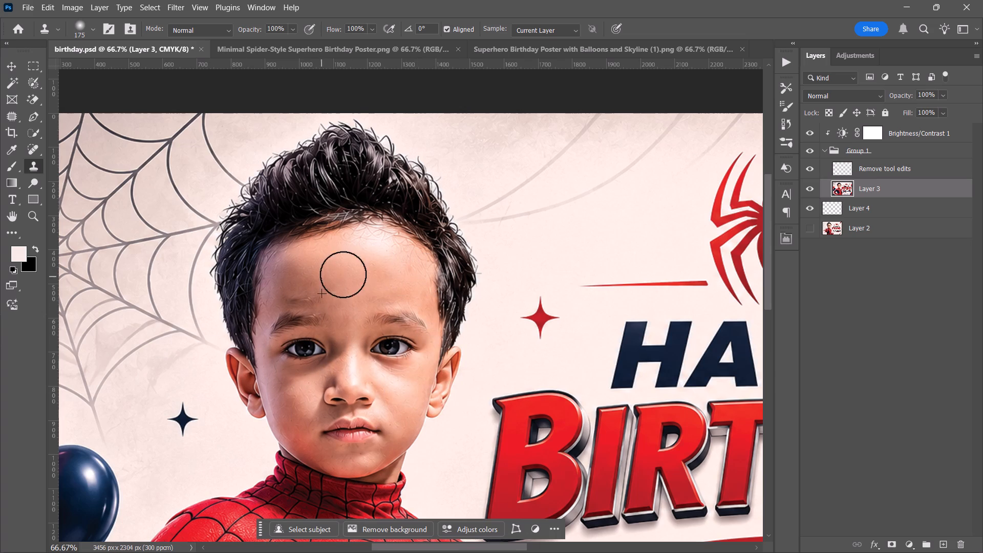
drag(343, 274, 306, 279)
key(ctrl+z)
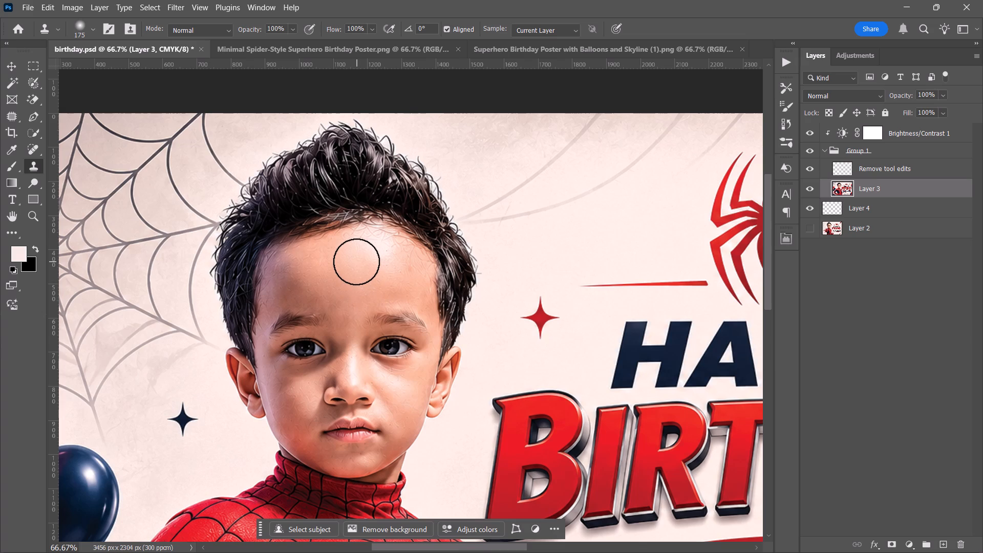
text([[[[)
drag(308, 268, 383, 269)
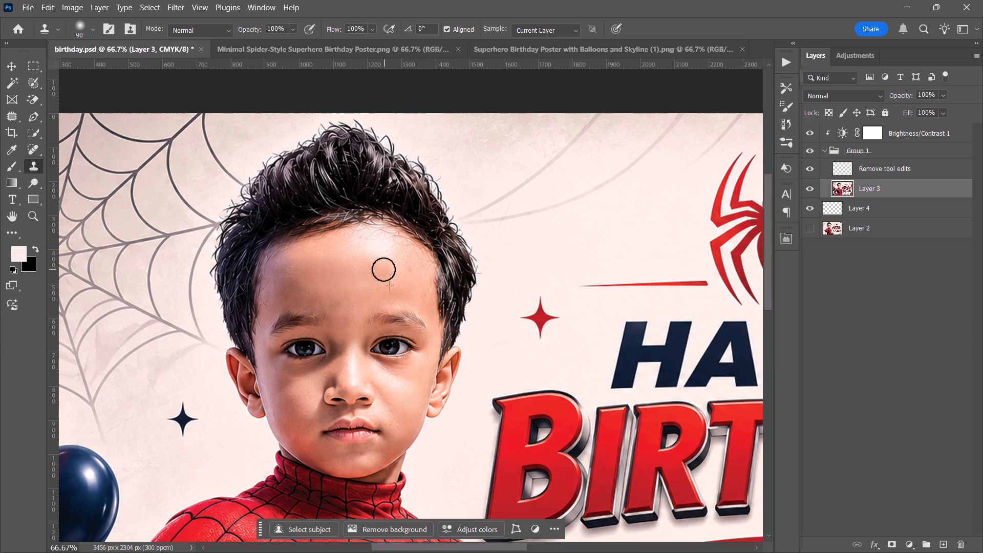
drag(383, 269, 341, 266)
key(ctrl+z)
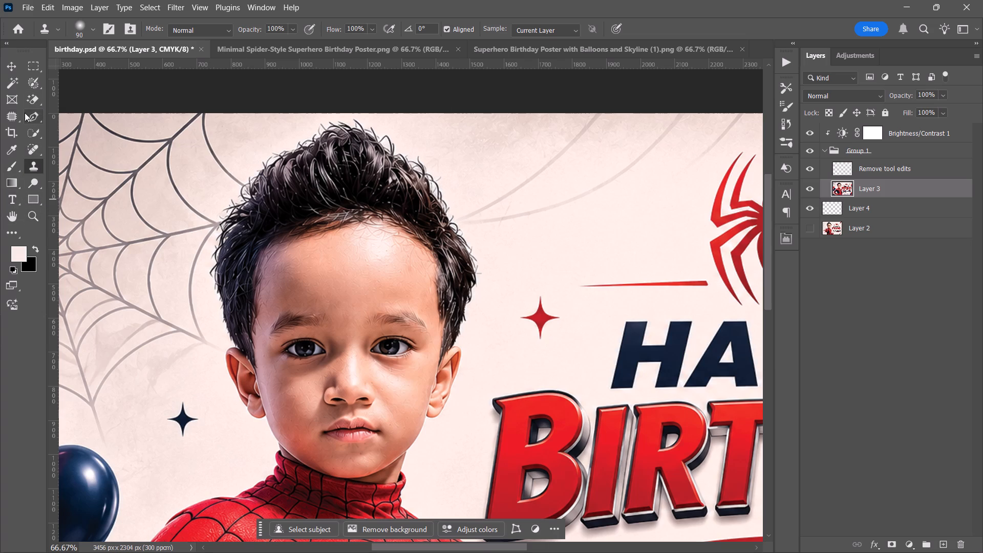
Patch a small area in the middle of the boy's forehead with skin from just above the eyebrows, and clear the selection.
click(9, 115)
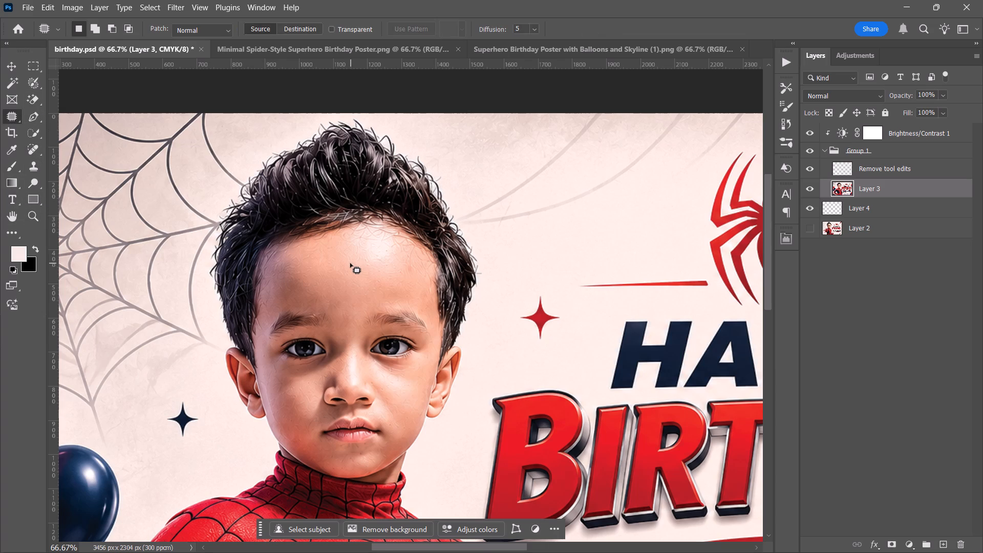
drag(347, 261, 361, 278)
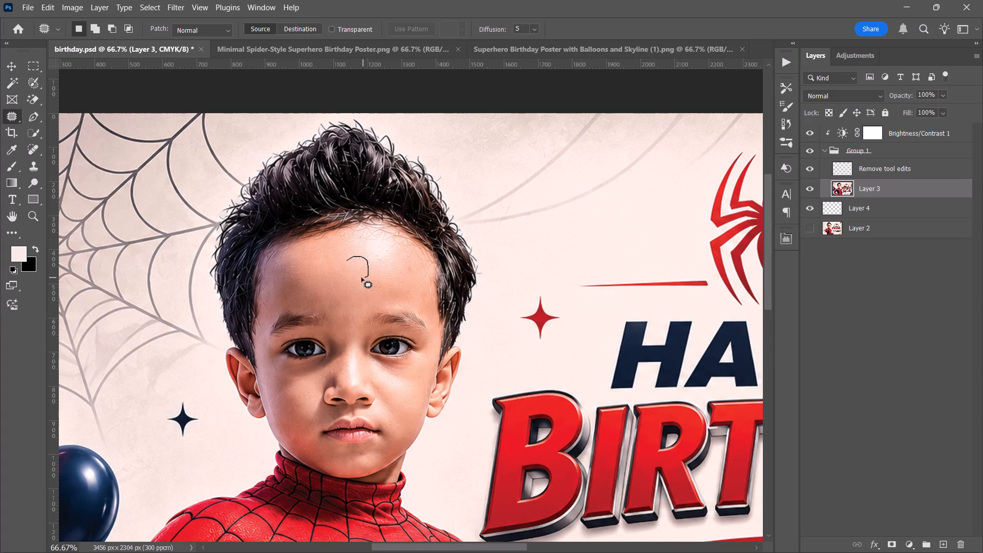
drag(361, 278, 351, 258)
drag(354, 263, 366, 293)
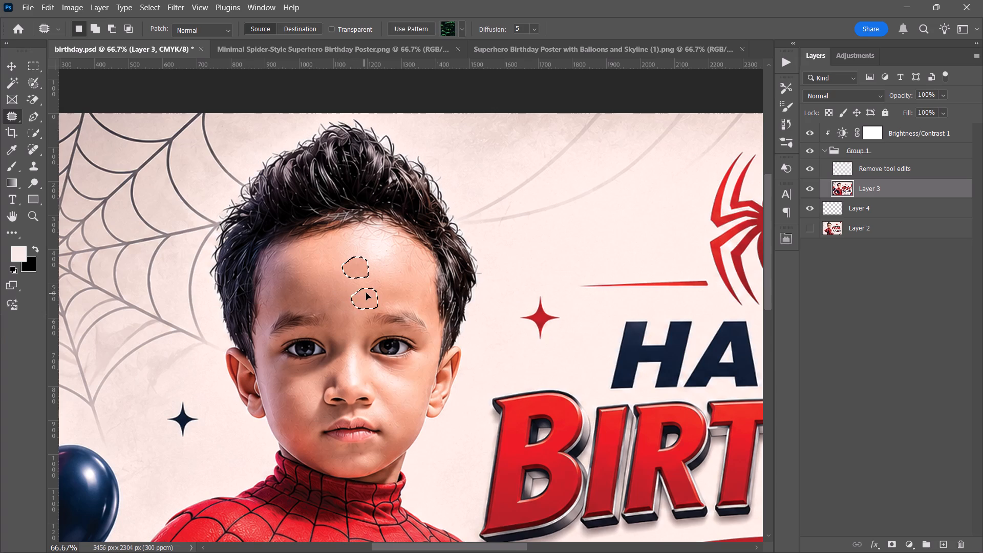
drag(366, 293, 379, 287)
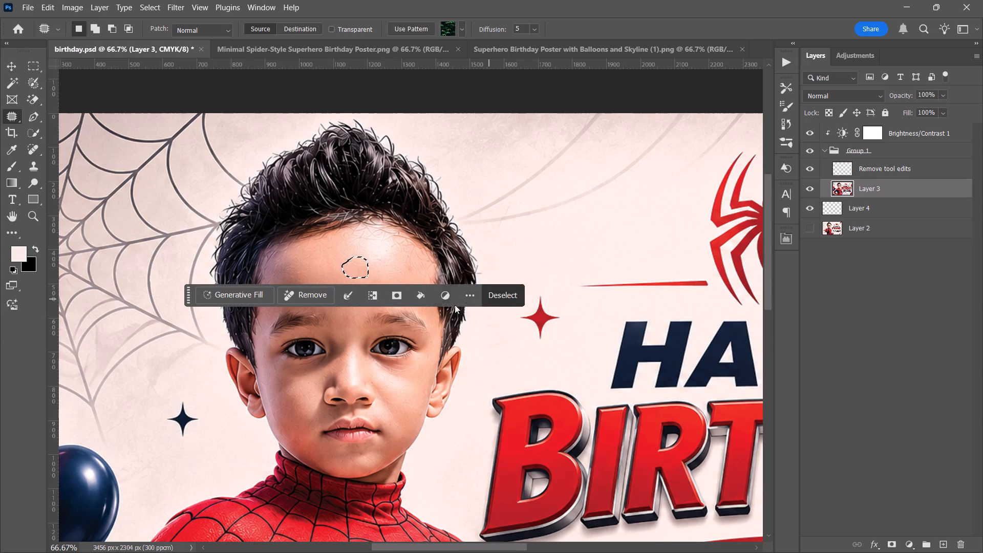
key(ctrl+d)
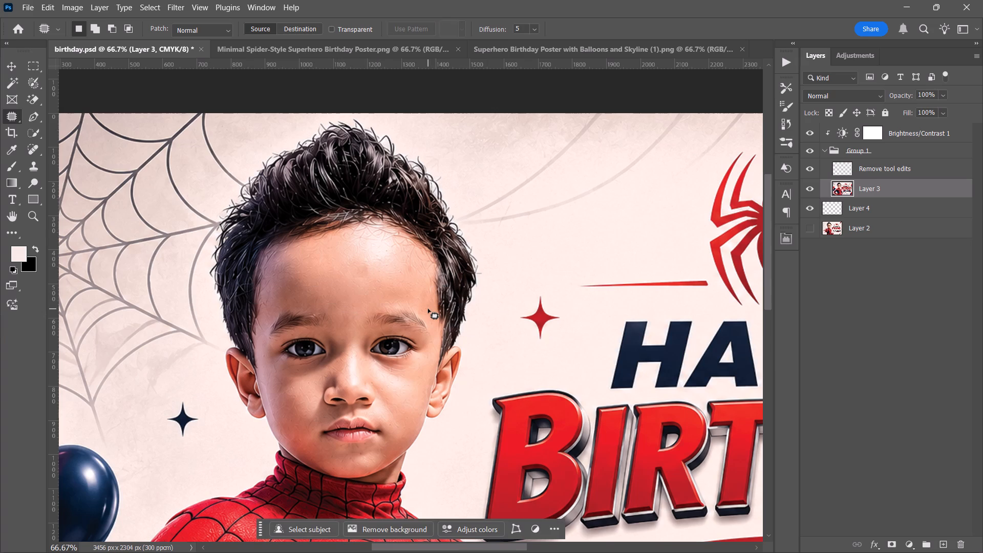
Examine the boy's face up close and within the wider banner at several magnifications.
scroll(428, 309, down, 2)
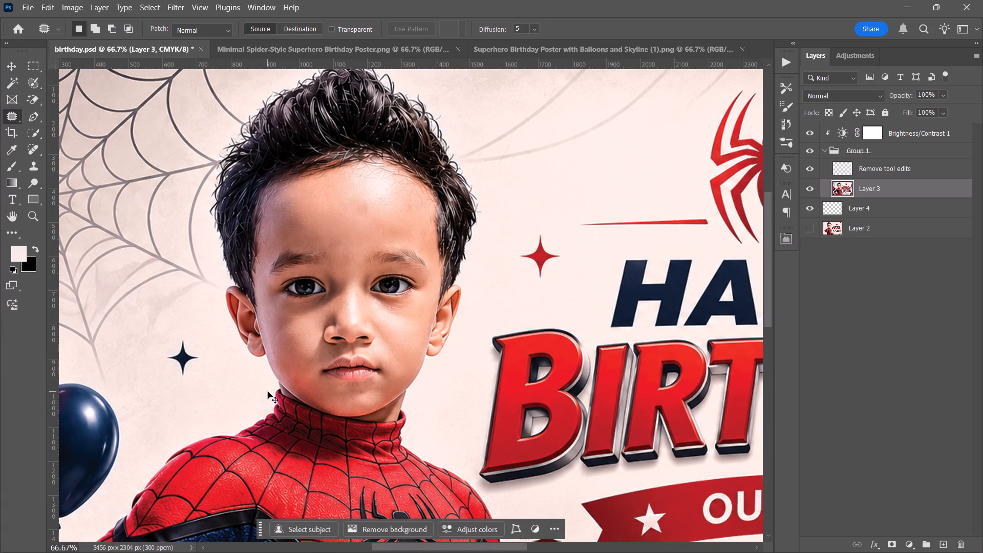
key(ctrl+equal)
key(ctrl+equal)
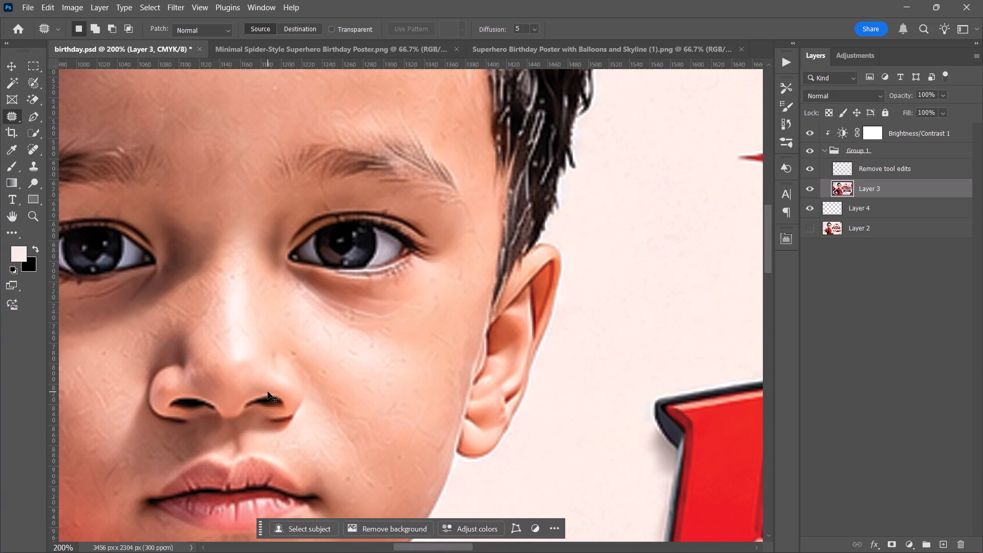
key(ctrl+minus)
key(ctrl+minus)
key(ctrl+minus)
key(ctrl+equal)
key(ctrl+equal)
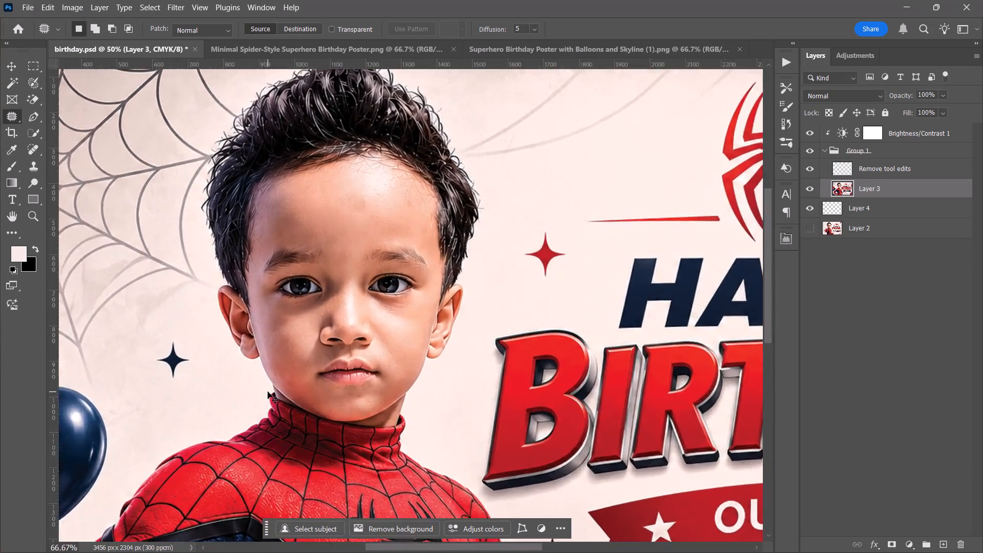
key(ctrl+equal)
key(ctrl+minus)
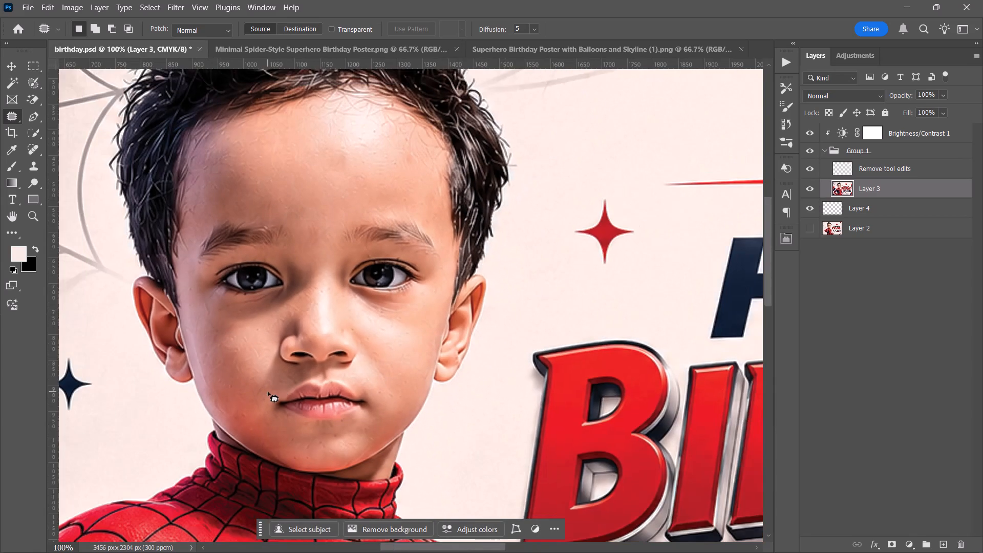
scroll(268, 392, up, 1)
key(ctrl+minus)
key(ctrl+minus)
key(ctrl+minus)
key(ctrl+equal)
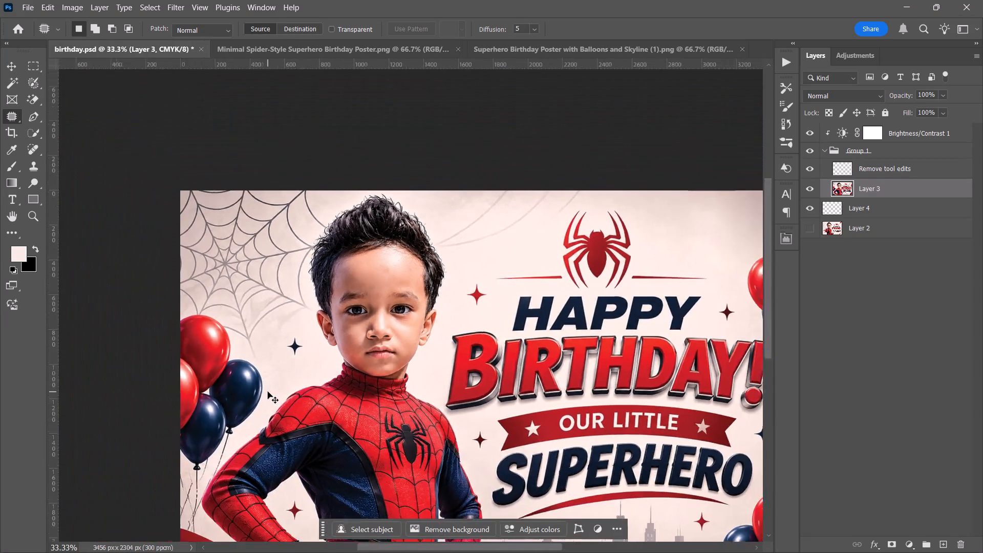
key(ctrl+equal)
key(ctrl+equal)
key(ctrl+equal)
key(ctrl+minus)
key(ctrl+minus)
key(ctrl+minus)
key(ctrl+minus)
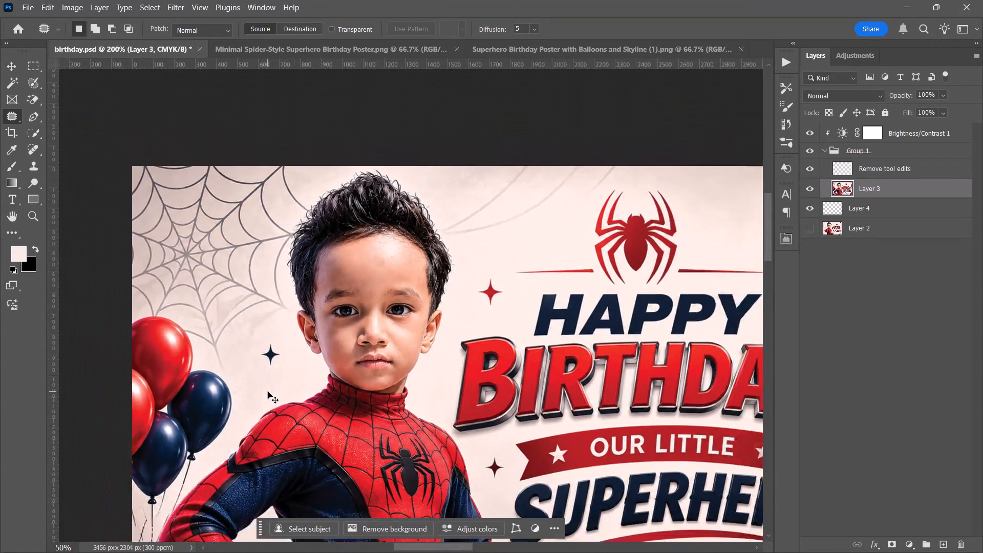
scroll(268, 392, down, 2)
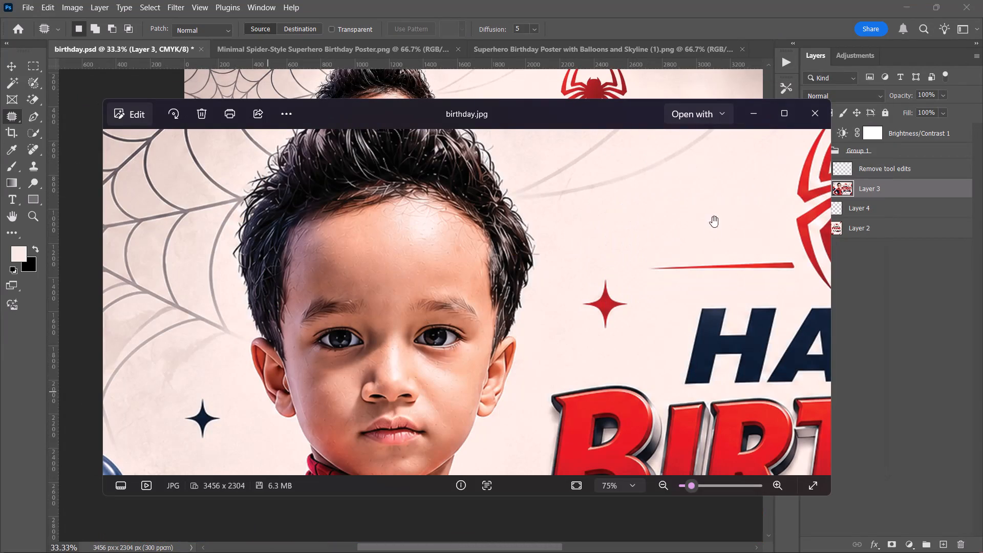
Switch to Photos, view the whole exported birthday.jpg for comparison, and close it.
ctrl+scroll(537, 291, down, 17)
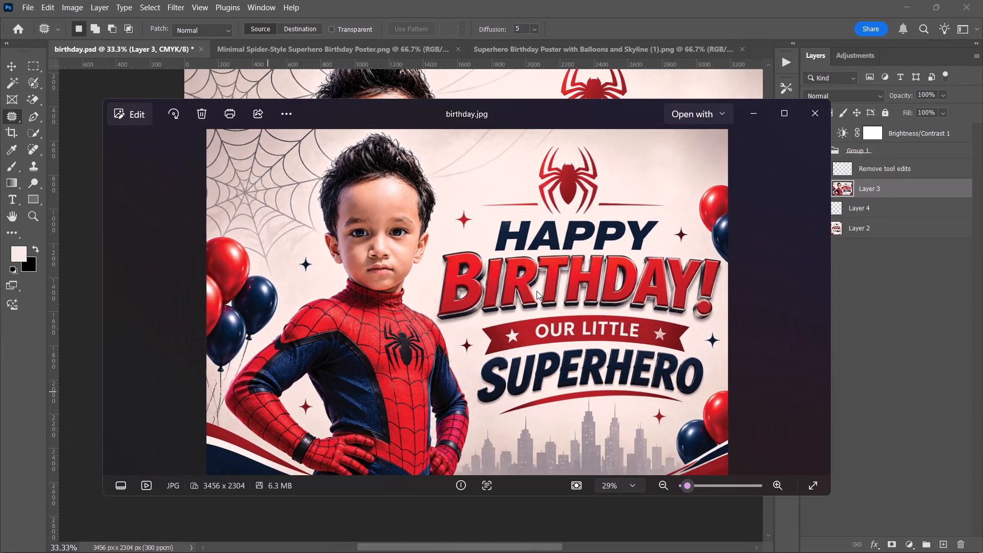
click(809, 119)
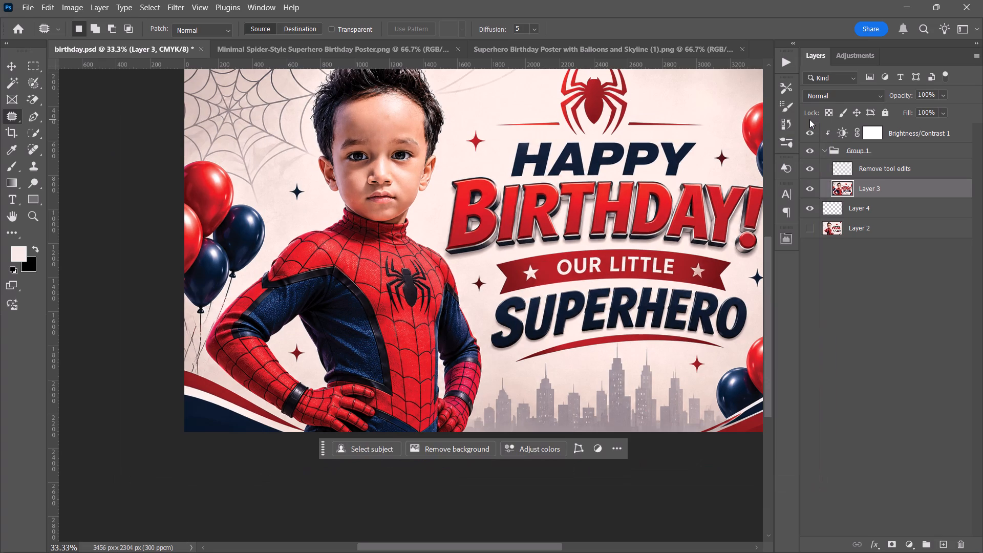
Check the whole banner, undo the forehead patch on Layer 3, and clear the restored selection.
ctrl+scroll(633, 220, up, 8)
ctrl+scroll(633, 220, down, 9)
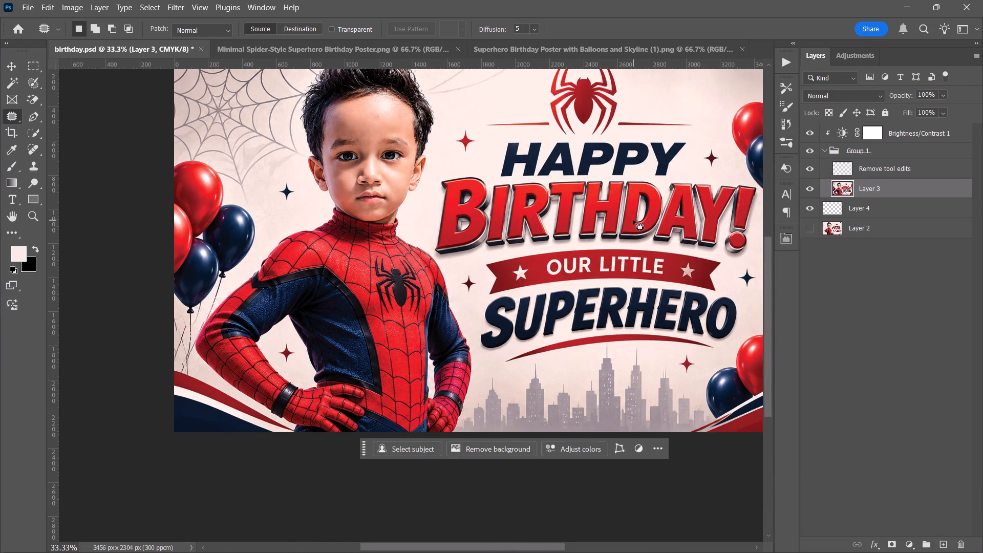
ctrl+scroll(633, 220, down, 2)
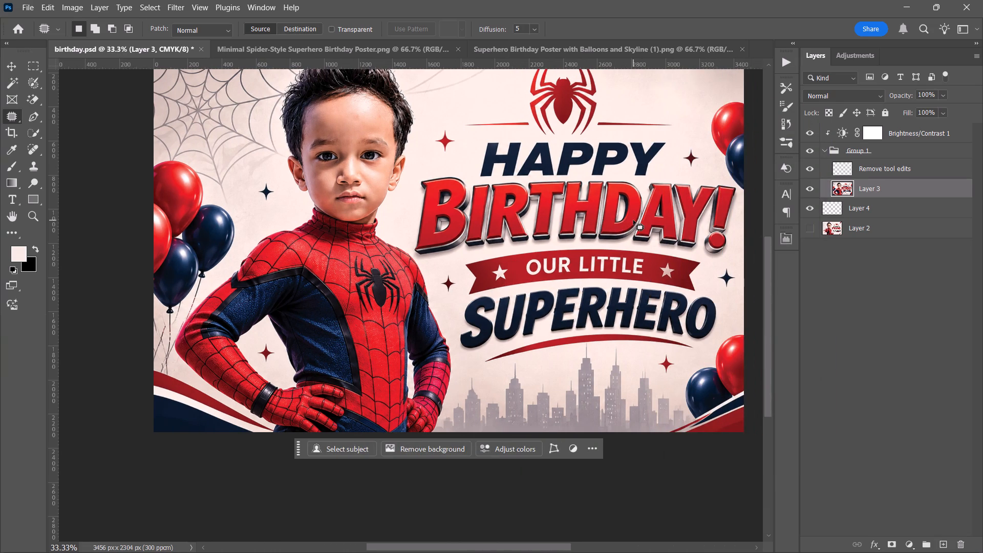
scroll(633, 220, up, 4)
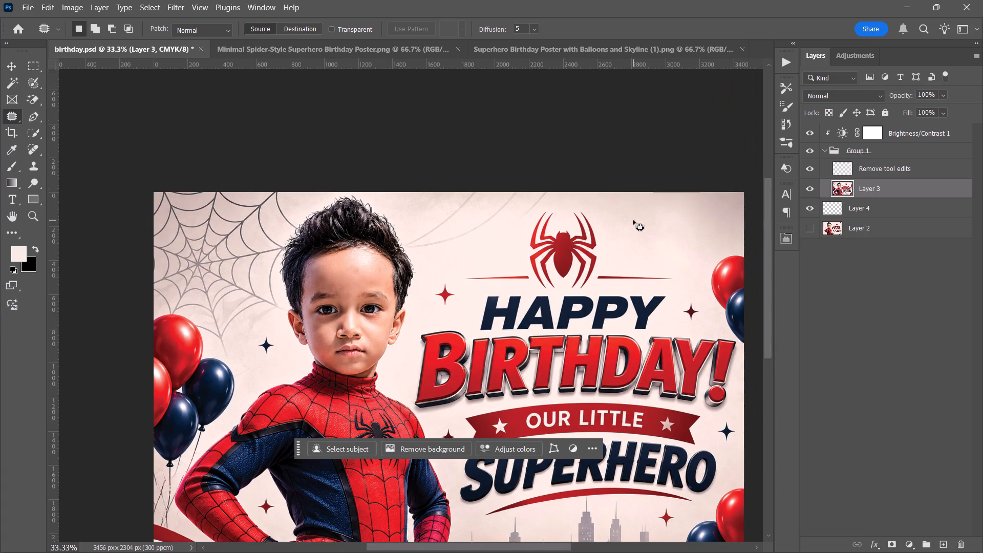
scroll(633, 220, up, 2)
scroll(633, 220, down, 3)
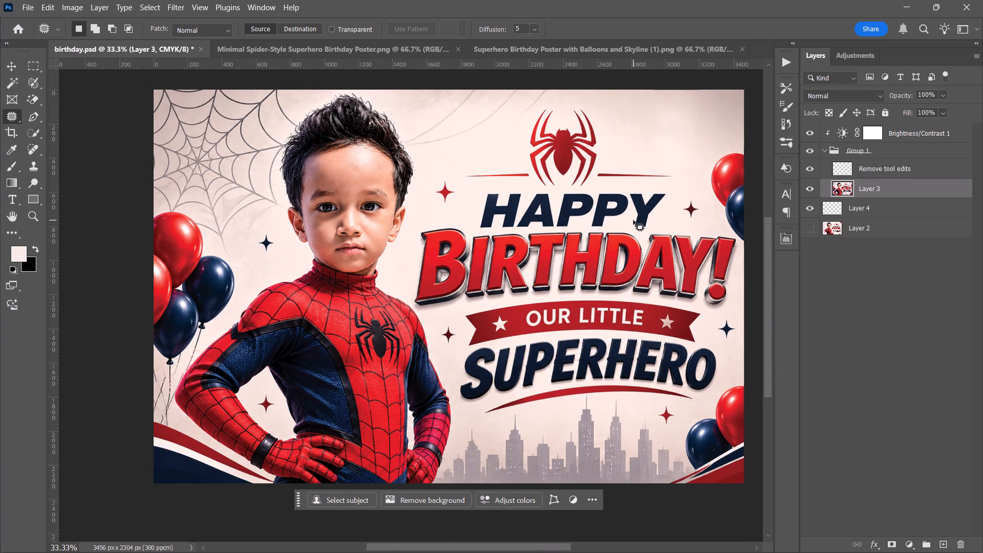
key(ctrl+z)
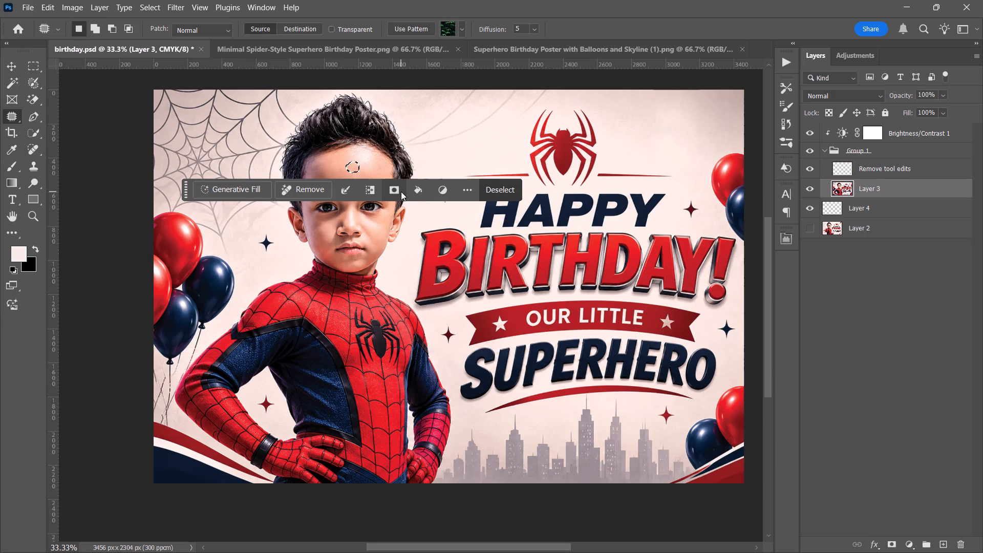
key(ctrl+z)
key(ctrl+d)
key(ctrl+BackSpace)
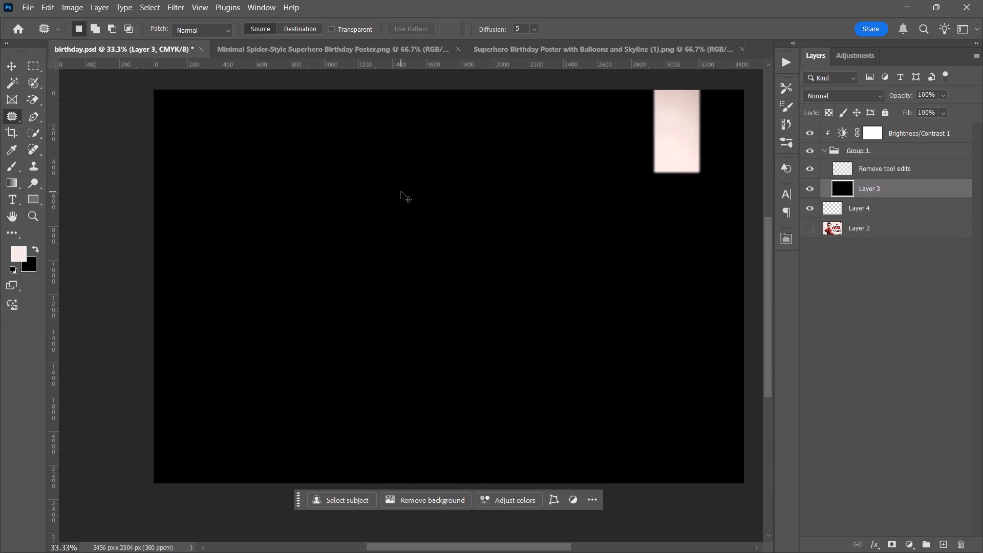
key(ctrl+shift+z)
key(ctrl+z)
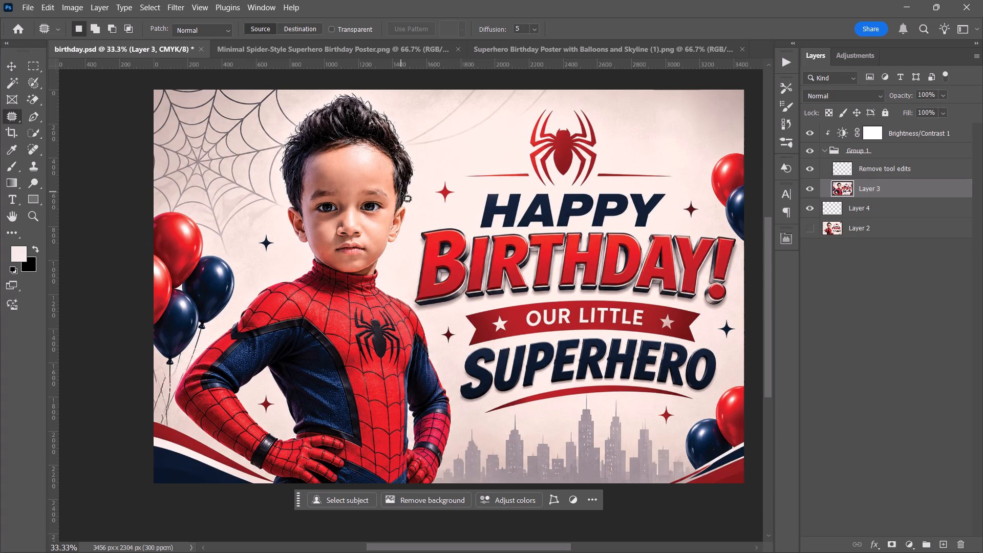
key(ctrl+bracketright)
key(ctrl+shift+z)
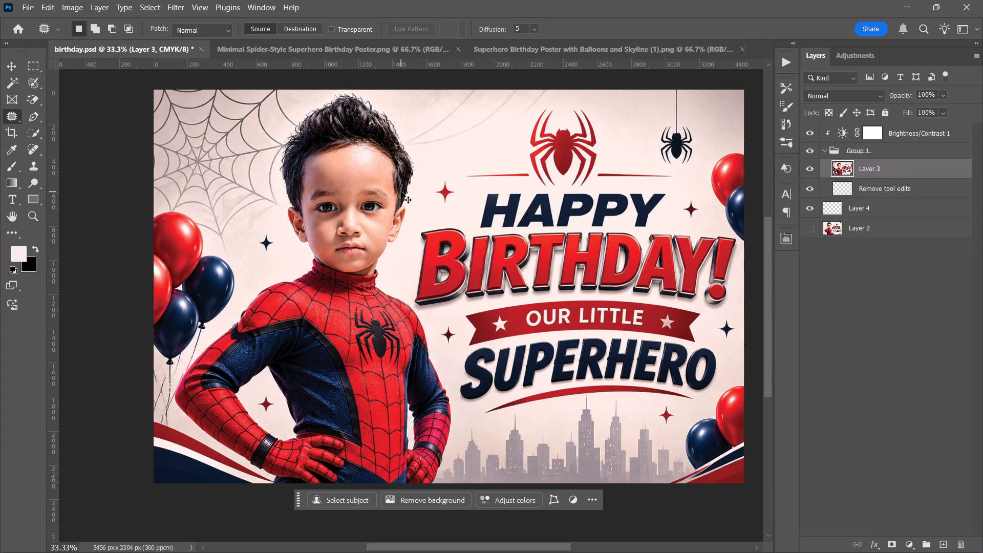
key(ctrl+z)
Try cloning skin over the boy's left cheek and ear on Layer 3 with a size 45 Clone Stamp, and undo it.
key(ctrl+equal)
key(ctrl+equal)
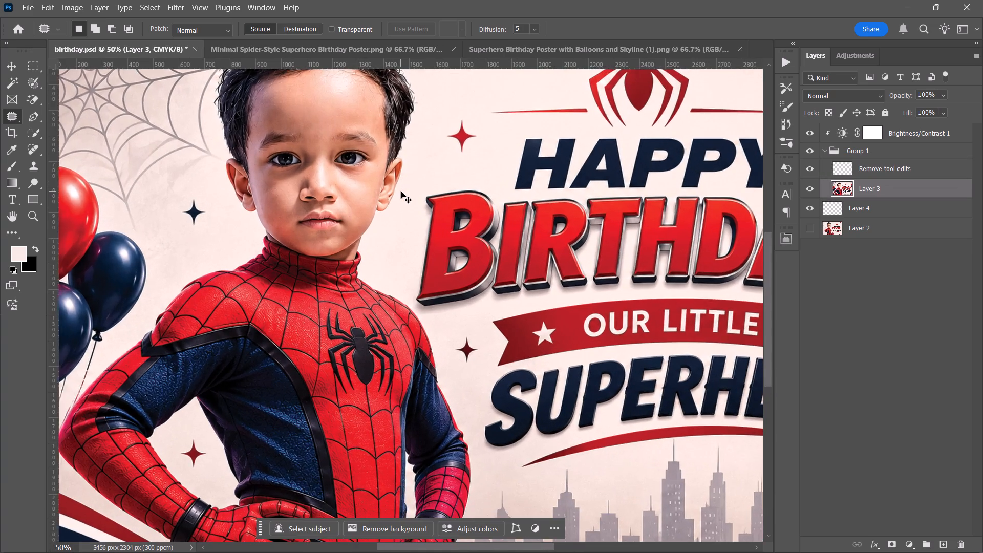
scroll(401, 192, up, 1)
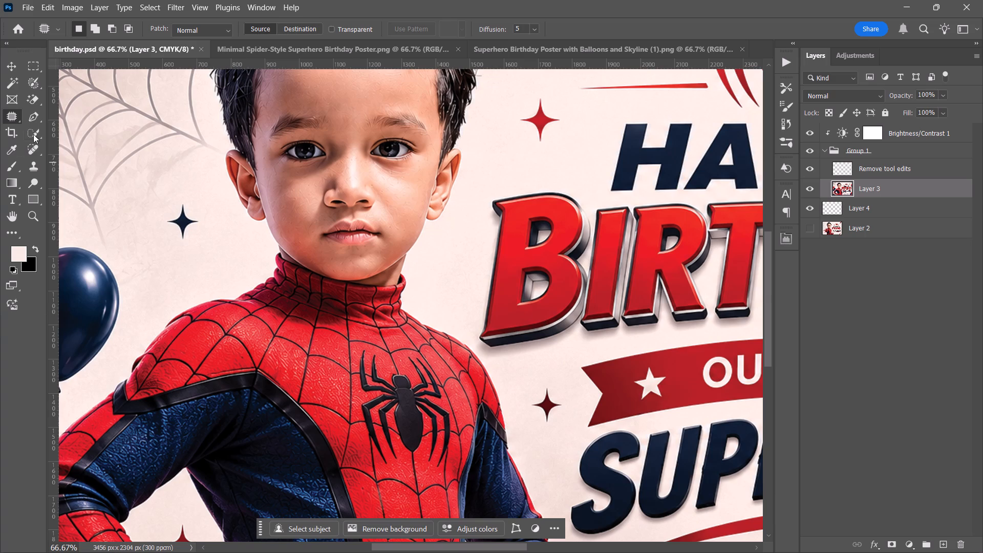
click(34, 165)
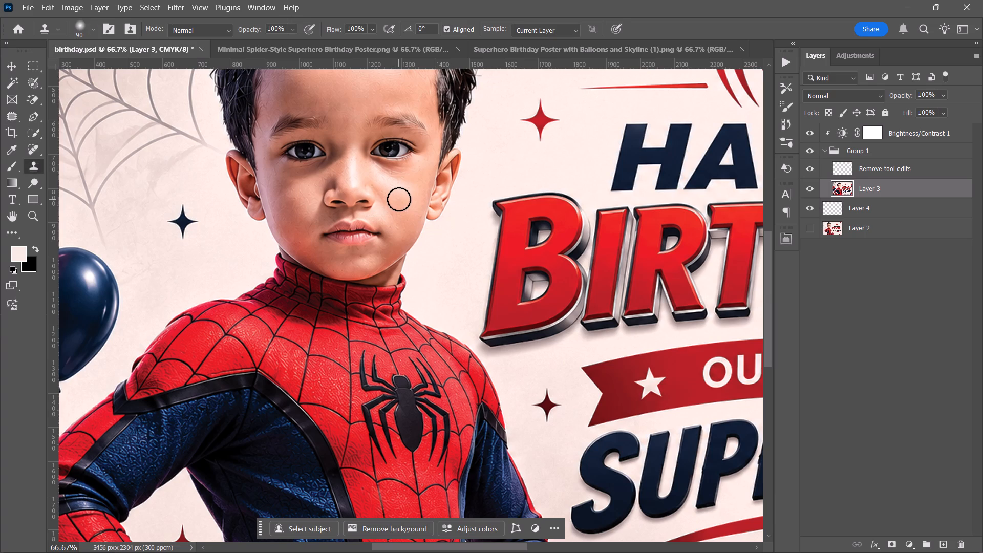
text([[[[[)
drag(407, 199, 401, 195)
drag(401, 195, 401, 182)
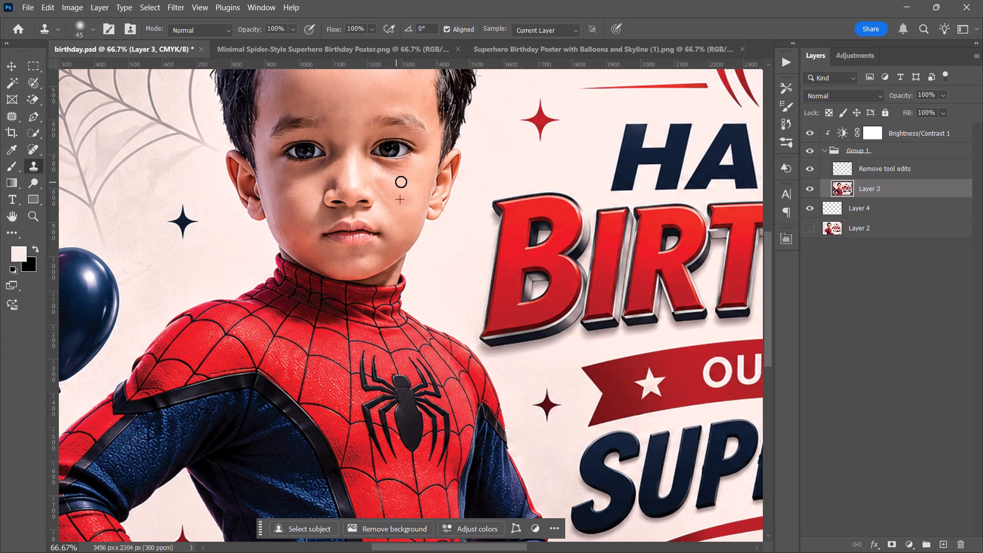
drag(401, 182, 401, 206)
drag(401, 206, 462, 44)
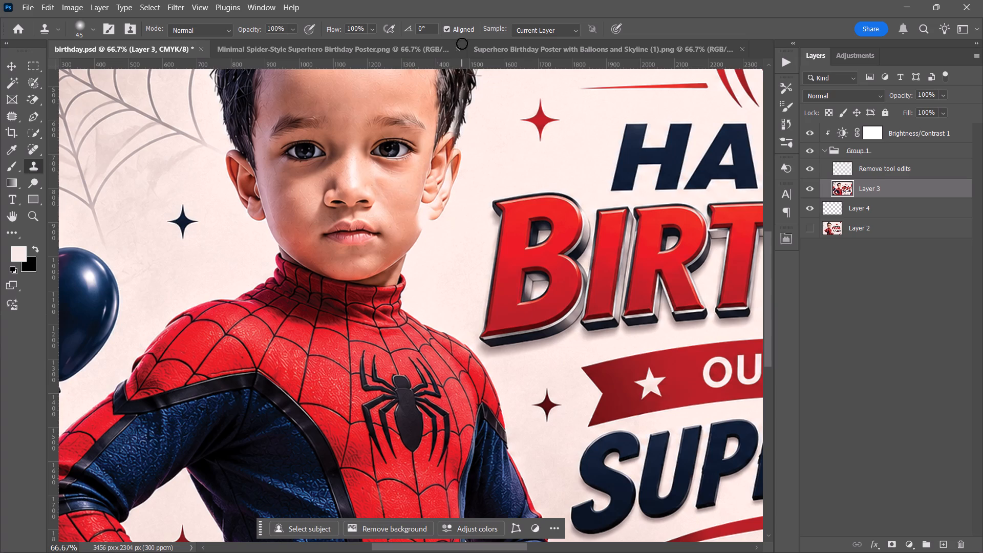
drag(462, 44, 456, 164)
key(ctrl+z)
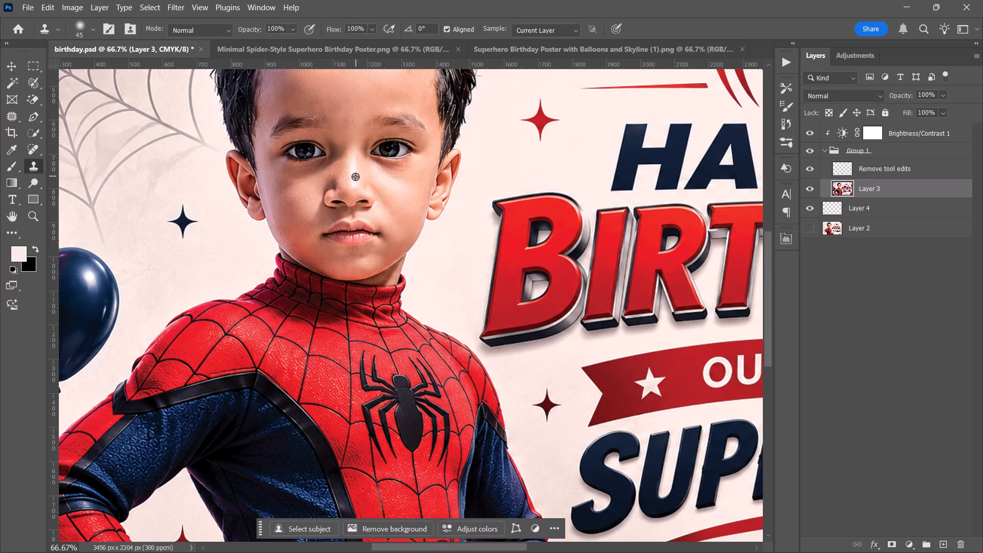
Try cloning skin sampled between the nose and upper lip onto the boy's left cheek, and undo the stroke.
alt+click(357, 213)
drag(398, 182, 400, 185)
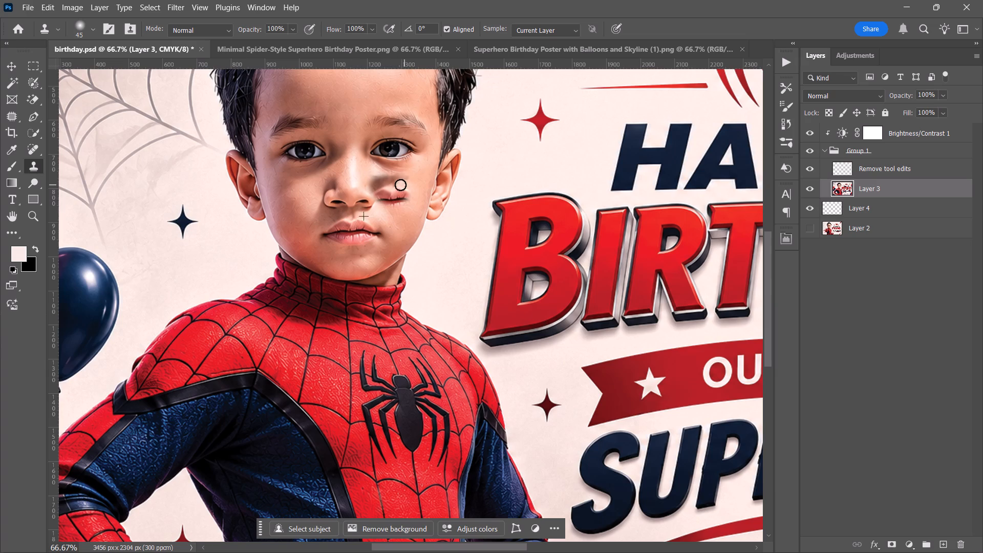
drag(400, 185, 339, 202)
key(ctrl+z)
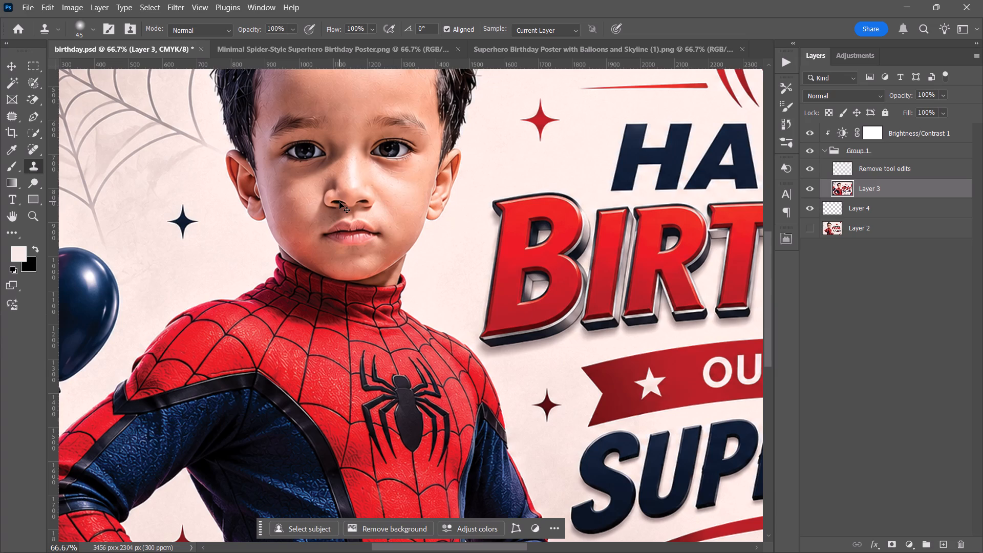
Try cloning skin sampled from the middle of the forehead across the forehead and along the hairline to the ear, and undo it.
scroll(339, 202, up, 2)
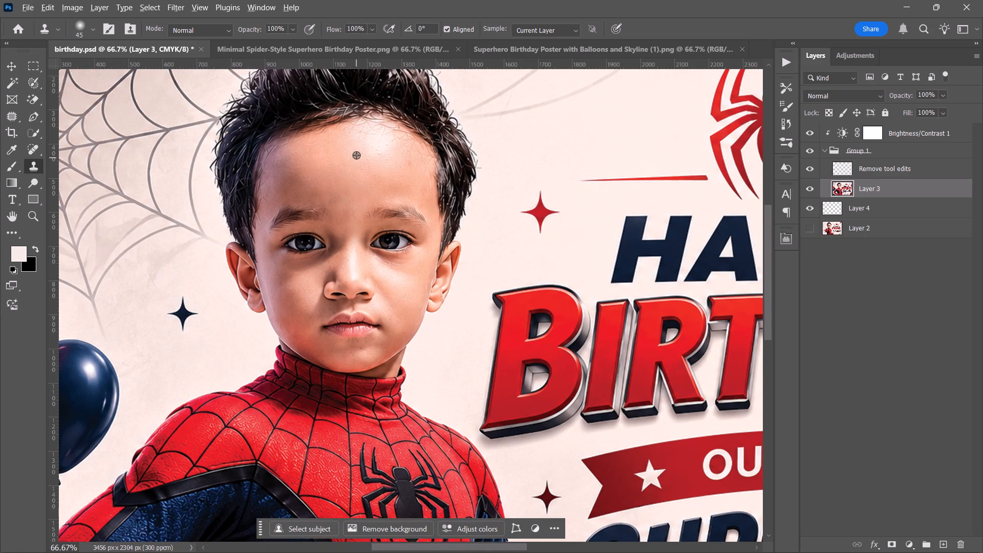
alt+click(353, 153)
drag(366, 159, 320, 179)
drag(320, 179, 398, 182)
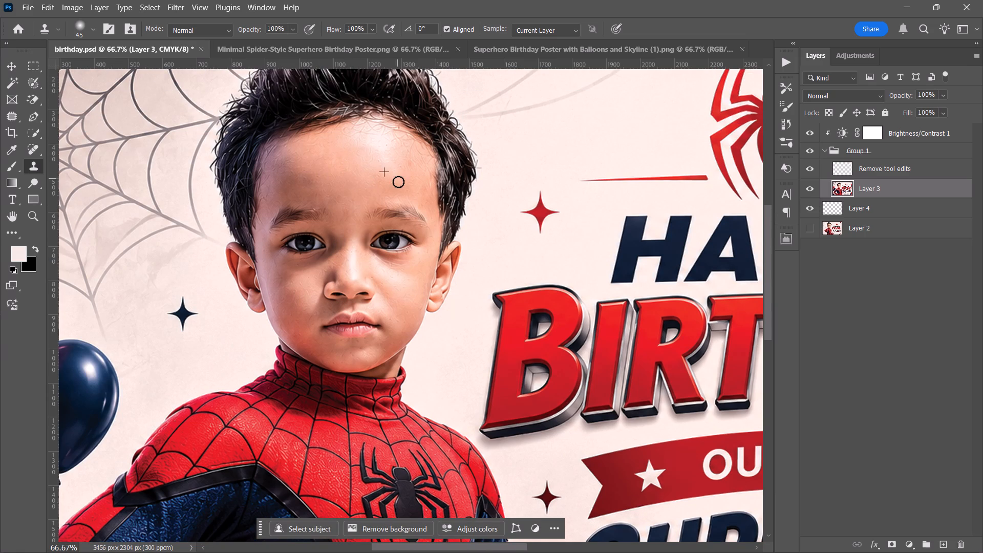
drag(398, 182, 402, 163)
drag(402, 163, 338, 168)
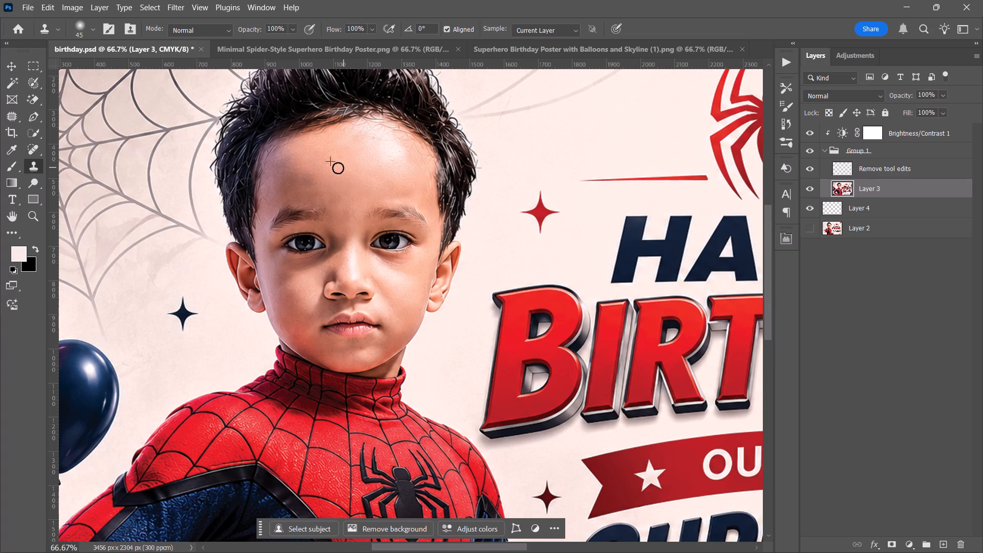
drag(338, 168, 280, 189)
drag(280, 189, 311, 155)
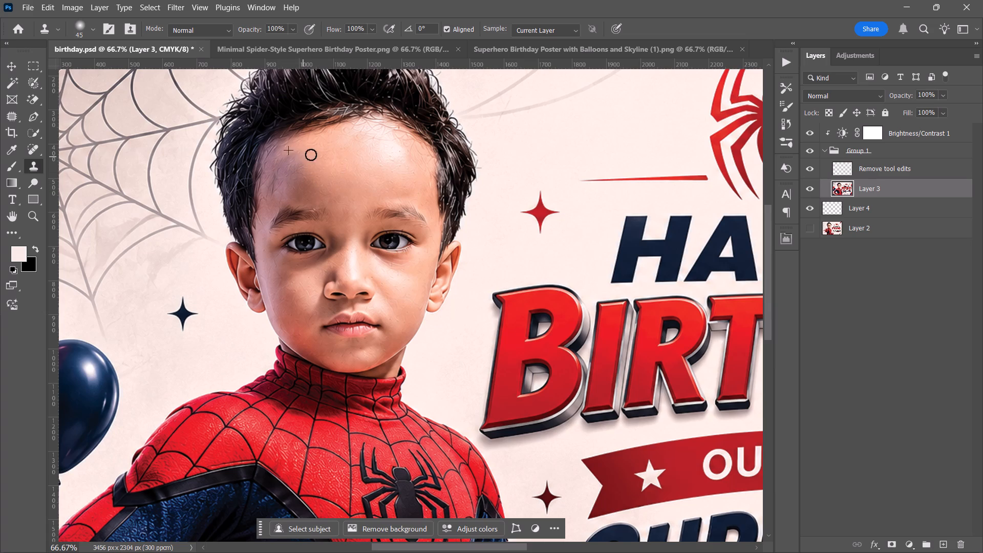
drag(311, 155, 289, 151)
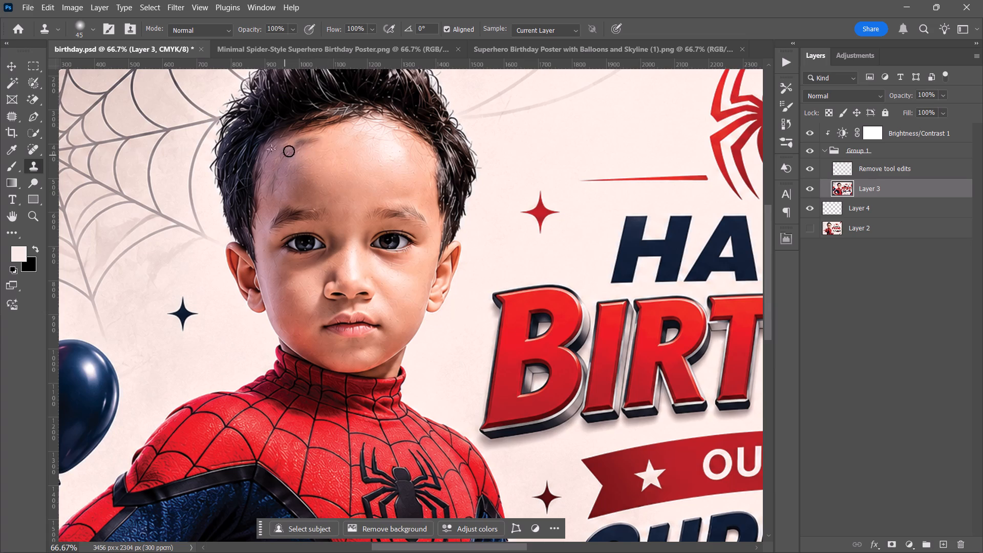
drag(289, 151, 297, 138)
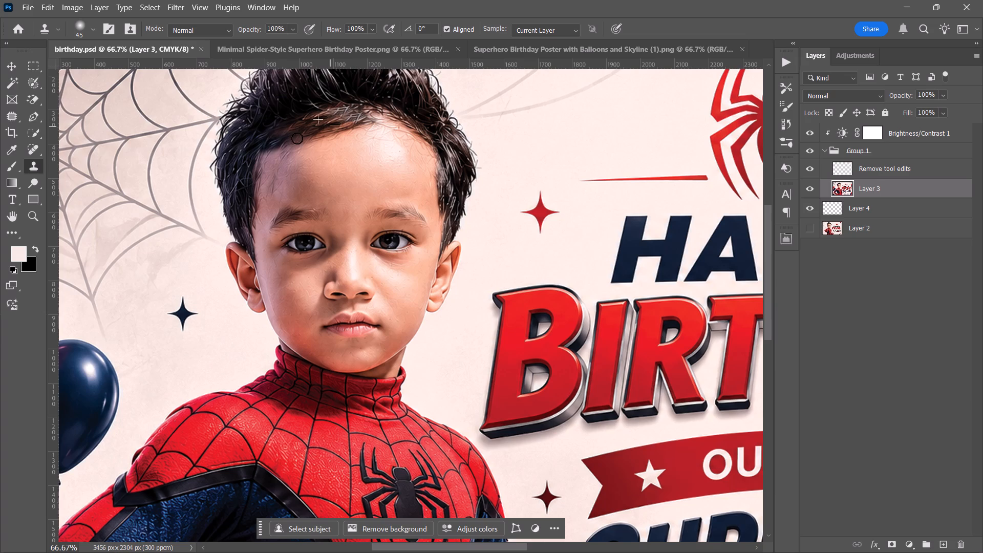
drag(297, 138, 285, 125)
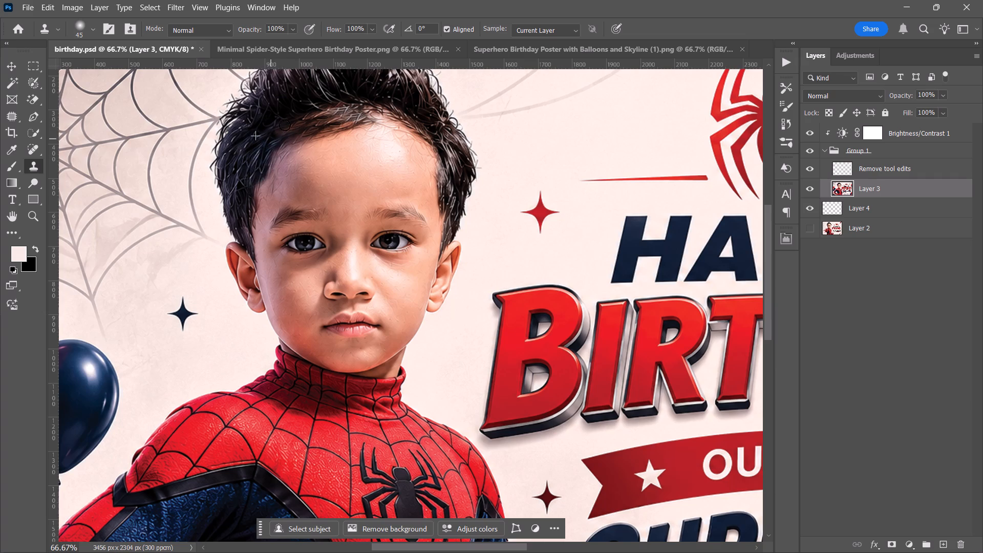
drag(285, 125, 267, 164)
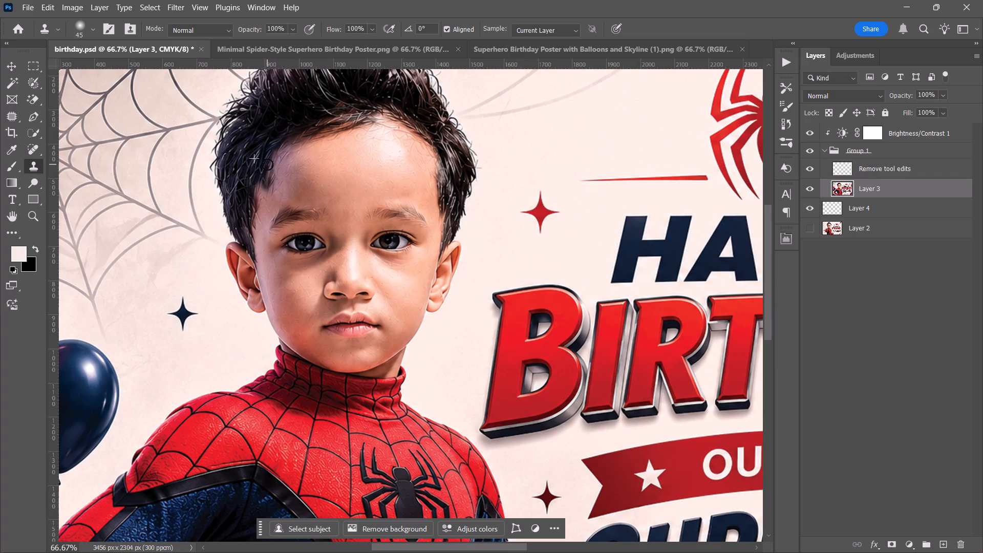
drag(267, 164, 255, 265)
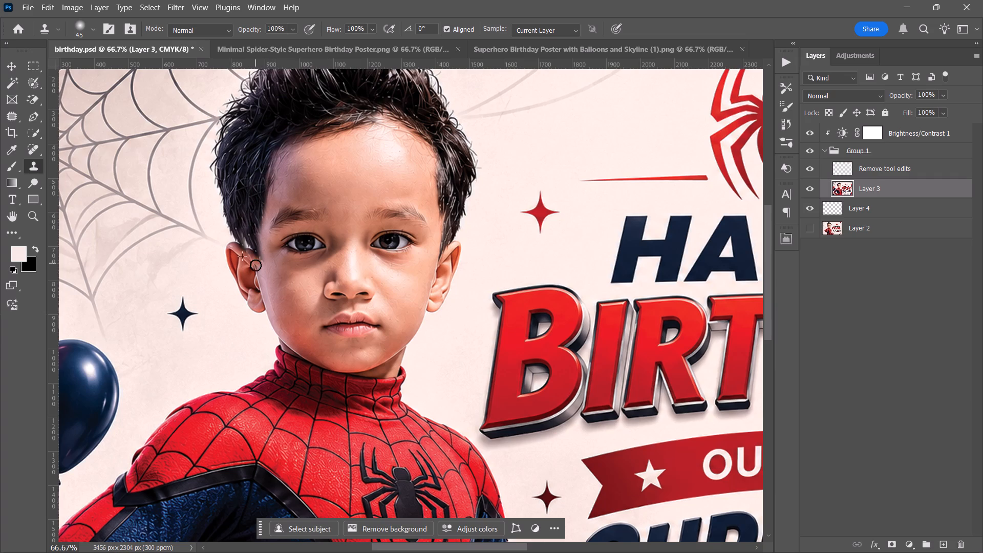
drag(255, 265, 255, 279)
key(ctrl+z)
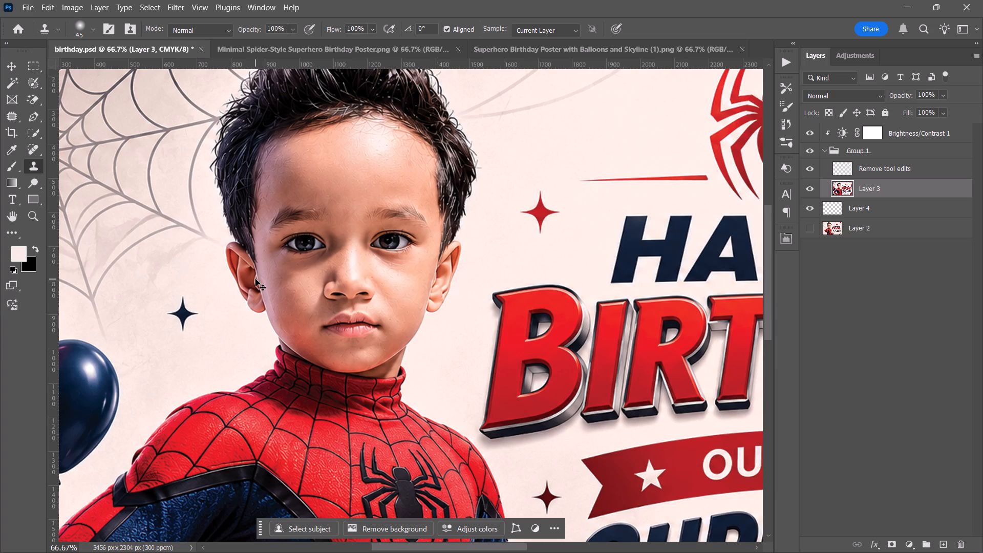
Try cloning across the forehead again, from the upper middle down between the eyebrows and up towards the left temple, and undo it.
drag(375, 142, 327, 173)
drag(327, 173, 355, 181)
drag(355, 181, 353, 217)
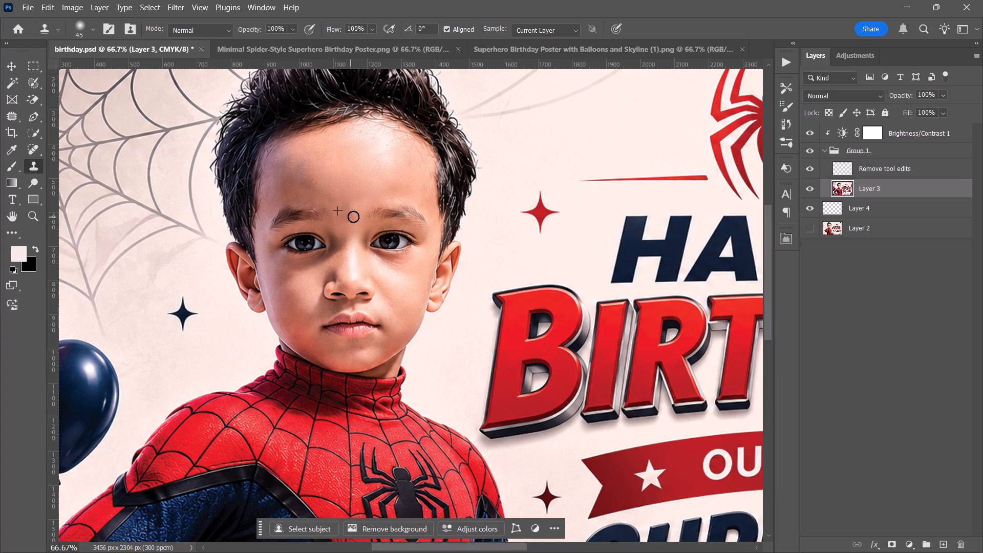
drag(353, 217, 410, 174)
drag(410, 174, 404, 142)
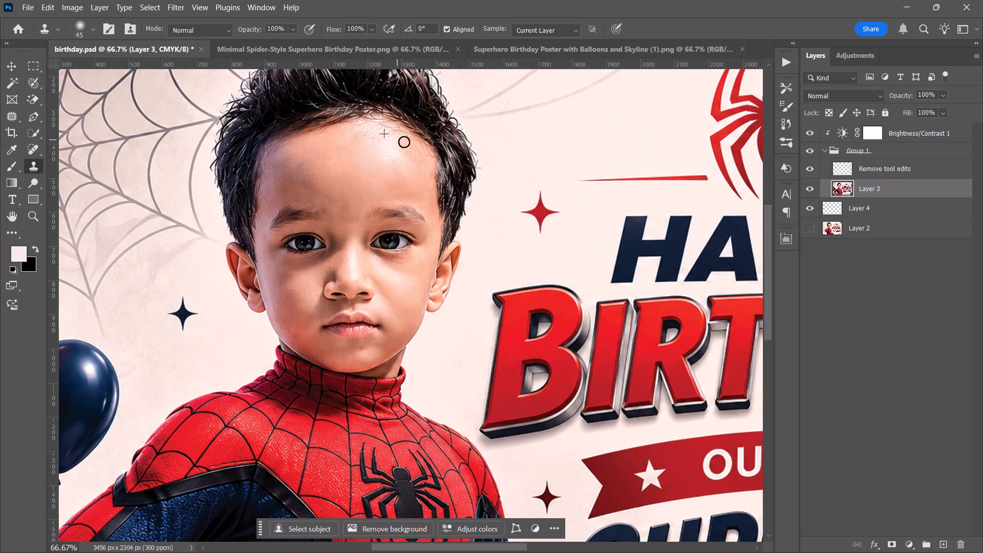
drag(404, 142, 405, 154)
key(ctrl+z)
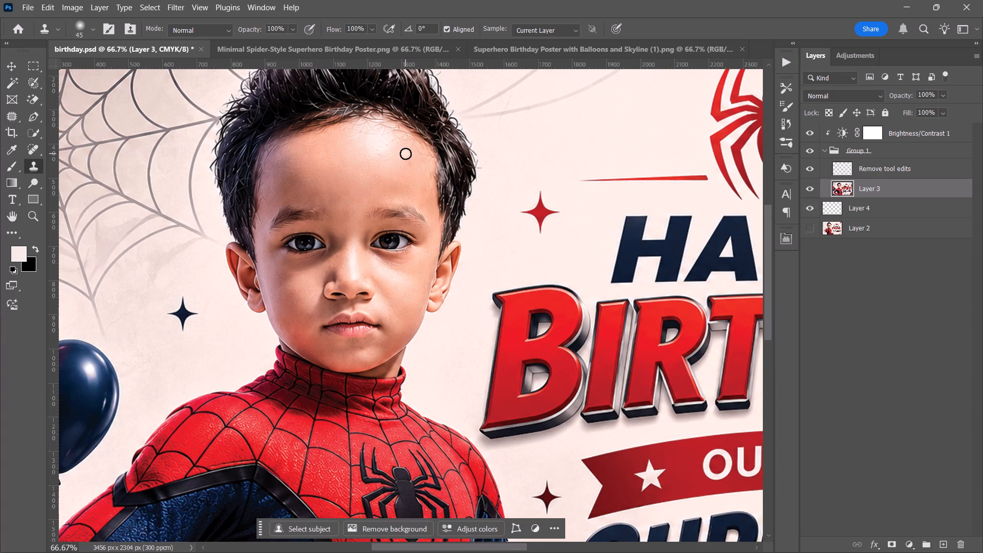
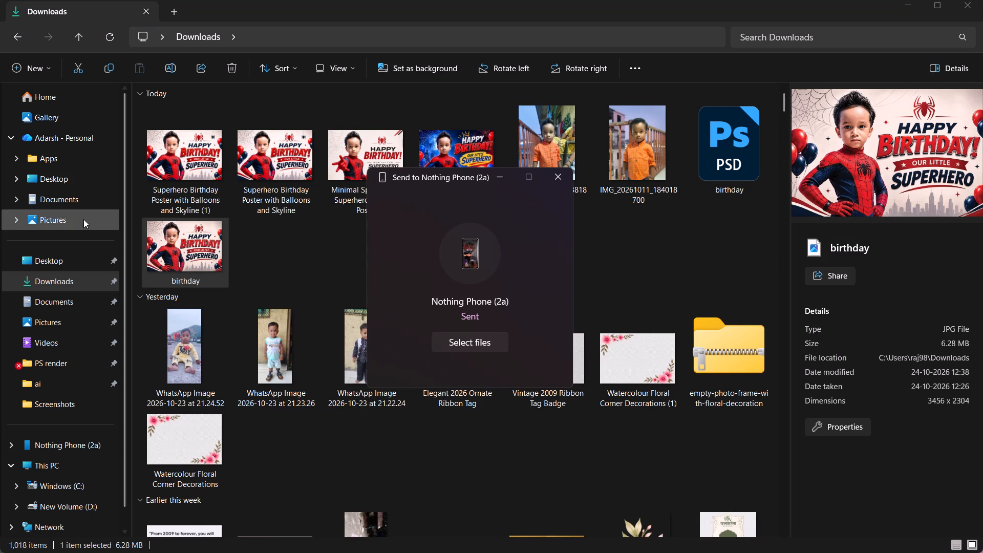
Send the birthday JPEG to the Nothing Phone (2a), keep the transfer going, and close the sharing window.
drag(178, 265, 465, 249)
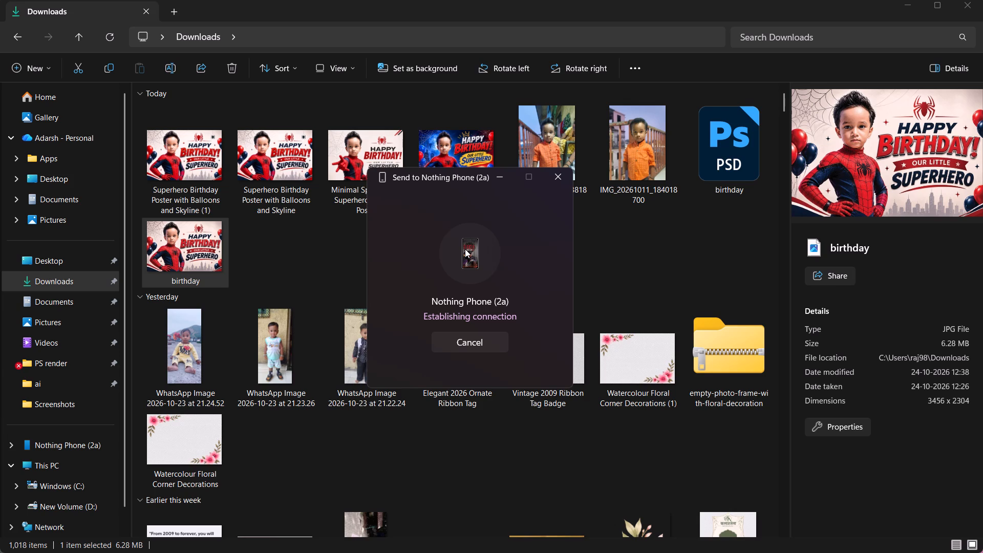
click(564, 181)
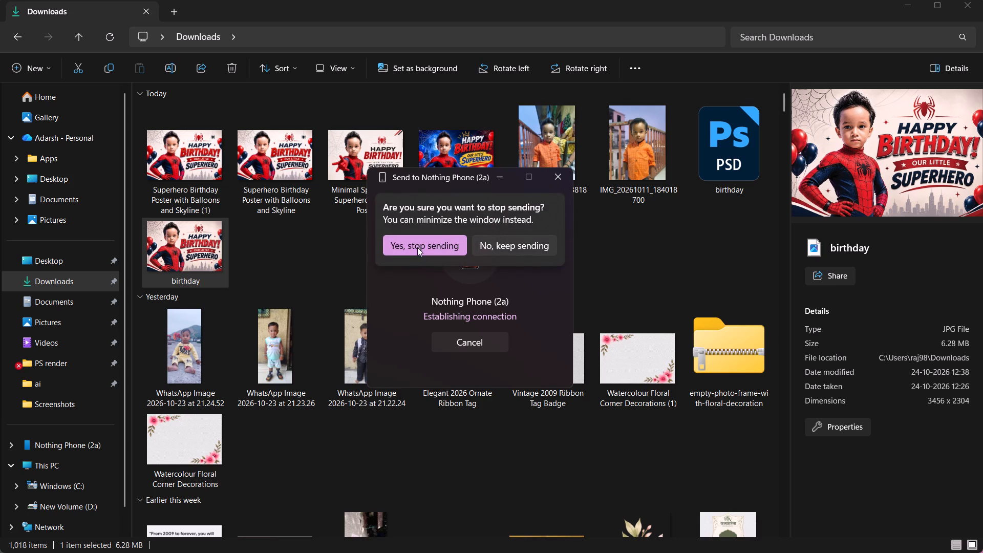
click(518, 248)
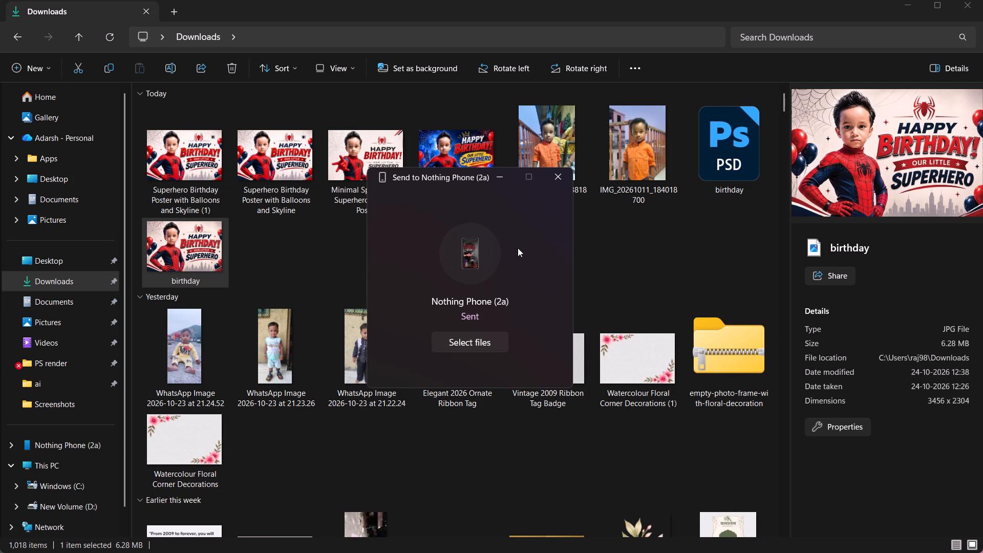
click(563, 173)
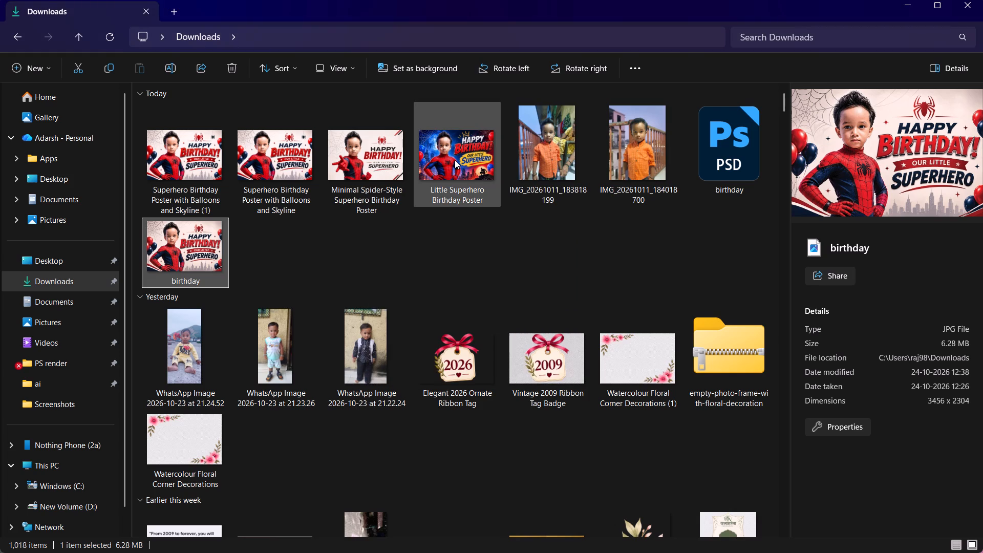
Open Little Superhero Birthday Poster.png and examine the boy's forehead, eyes and skin close up.
double_click(455, 160)
ctrl+scroll(362, 201, up, 2)
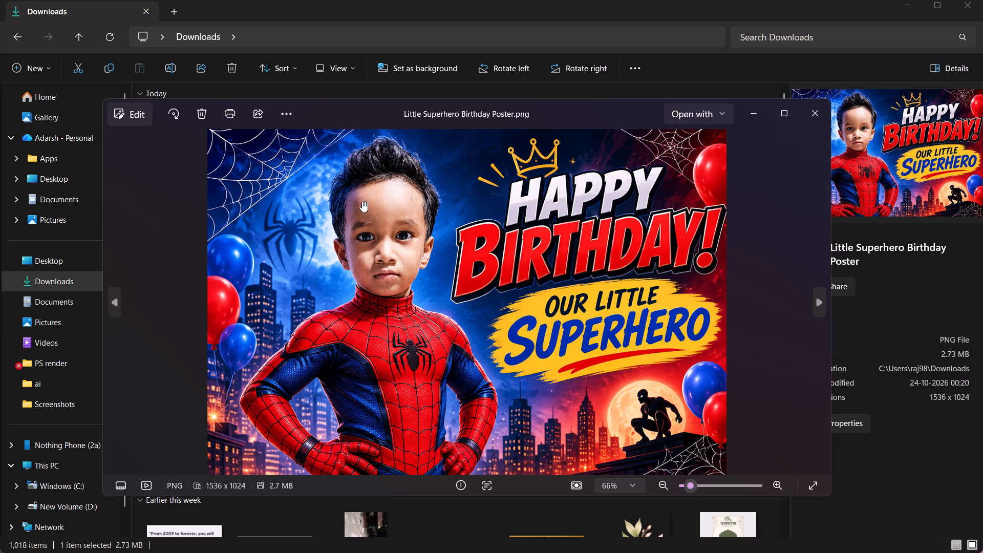
ctrl+scroll(362, 201, up, 14)
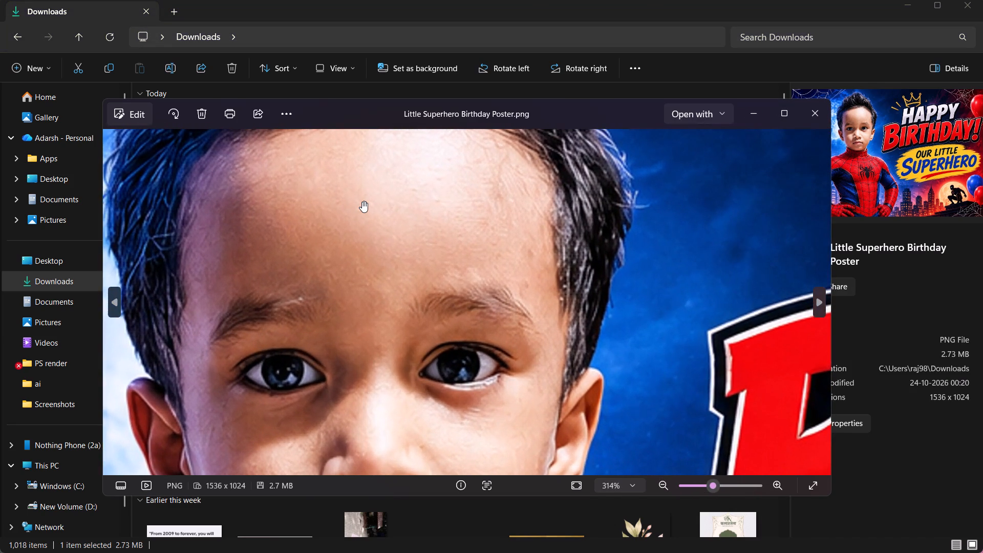
ctrl+scroll(362, 201, down, 17)
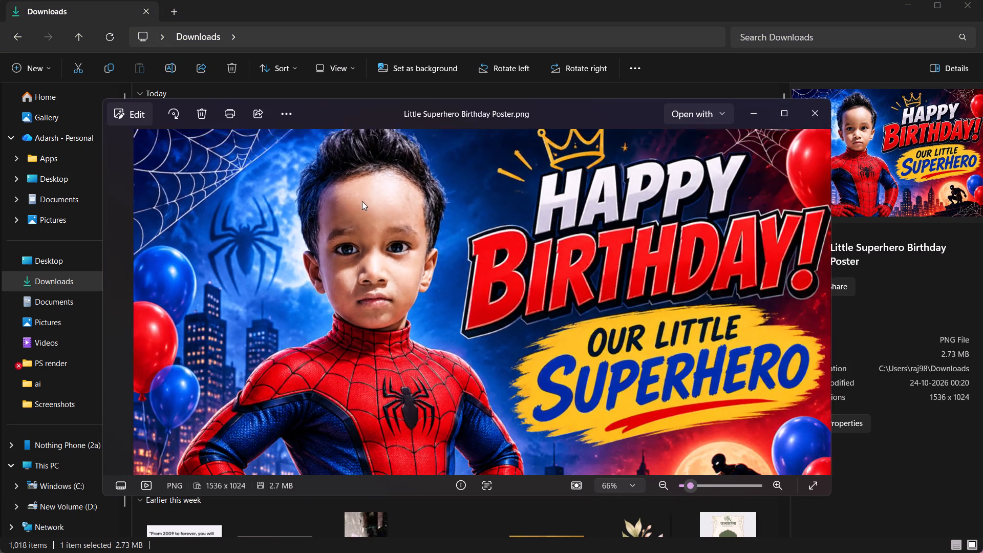
ctrl+scroll(362, 201, down, 4)
Examine the boy's face close up in Minimal Spider-Style Superhero Birthday Poster.png.
key(Left)
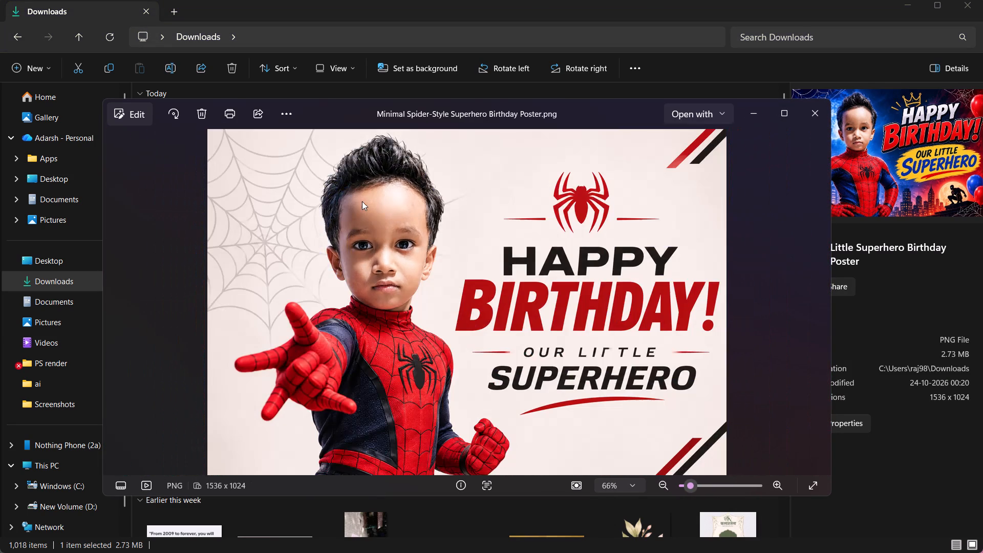
ctrl+scroll(362, 201, up, 13)
drag(362, 201, 357, 58)
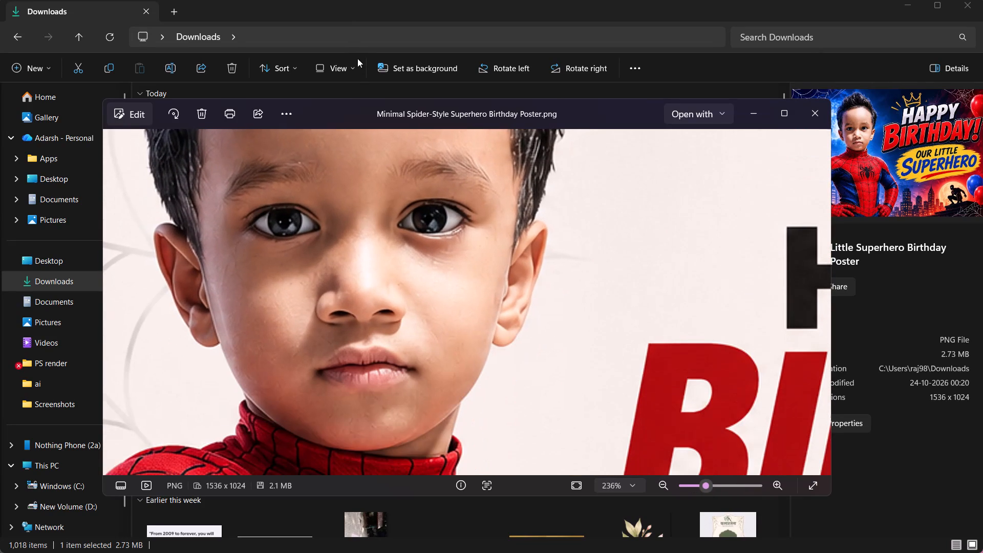
drag(357, 58, 357, 55)
ctrl+scroll(314, 257, down, 14)
ctrl+scroll(314, 257, down, 7)
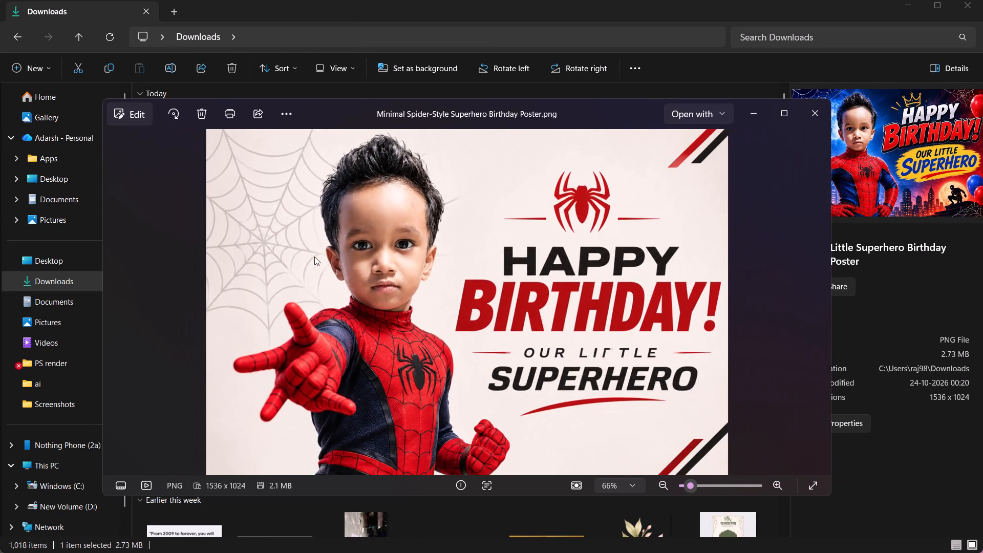
Compare the boy's face in the balloons-and-skyline posters with the two original photos of him in the orange shirt.
key(Left)
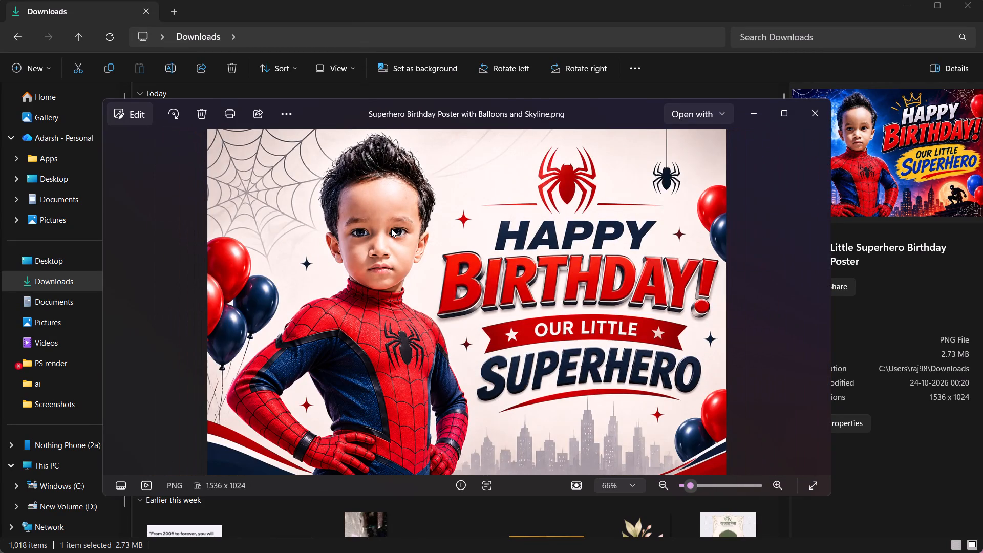
key(Left)
key(Left)
key(Right)
key(Right)
key(Left)
key(Right)
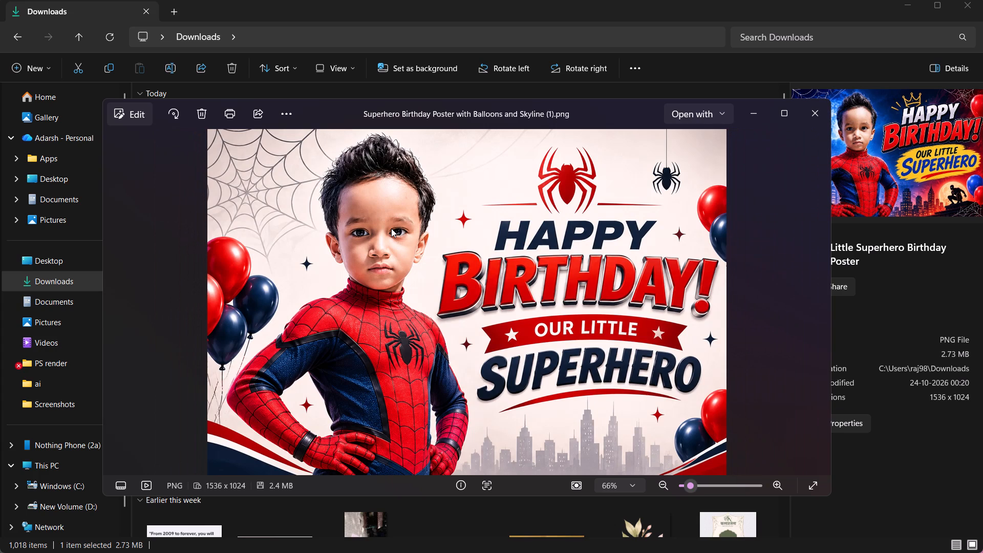
key(Right)
key(Right)
key(Right)
key(Right)
key(Right)
key(Left)
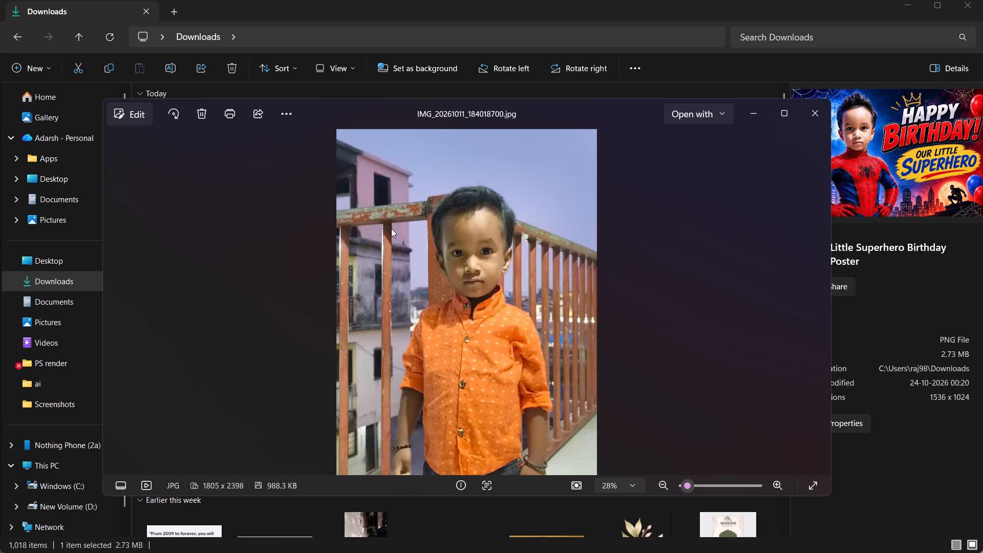
key(Left)
key(Left)
key(Right)
key(Left)
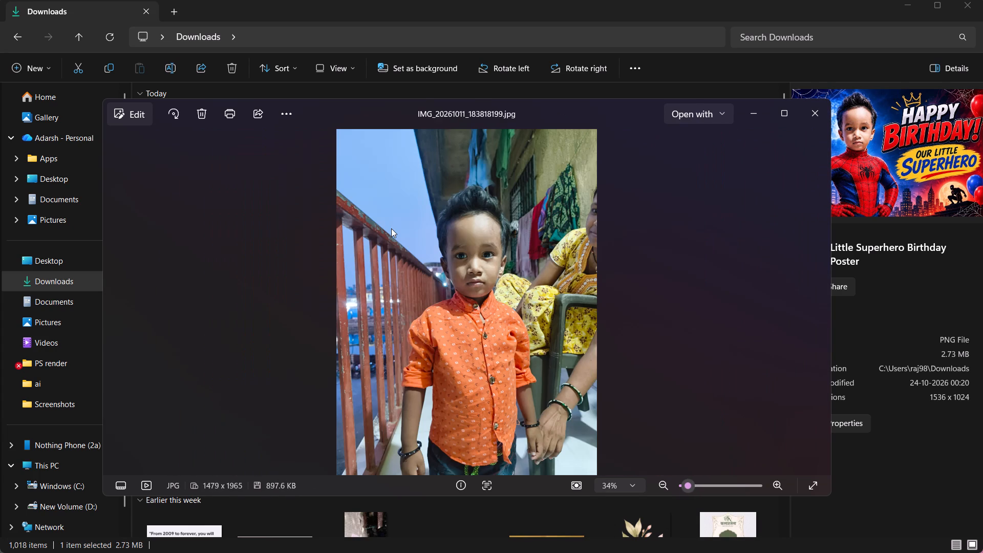
key(Right)
key(Left)
key(Right)
key(Left)
key(Right)
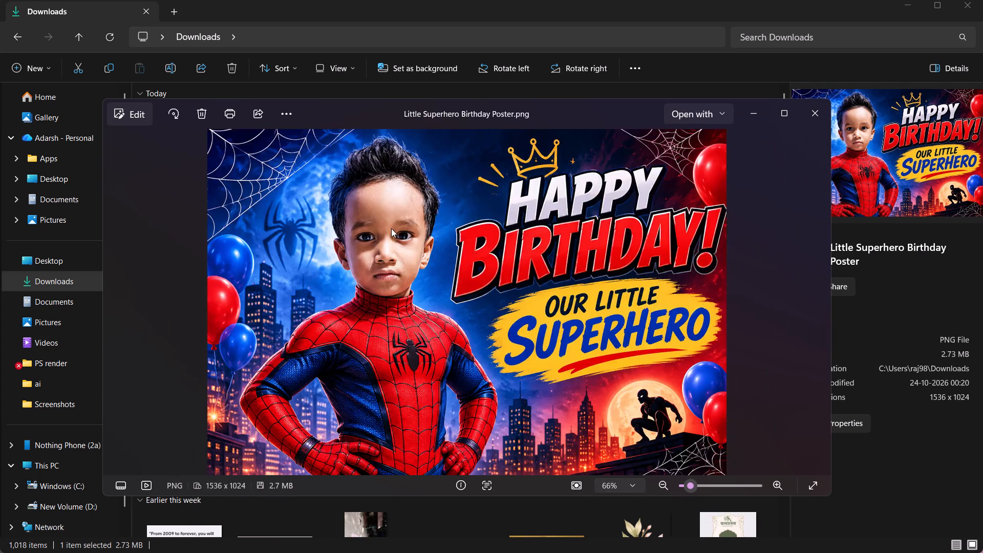
Inspect the boy's eyes, nose and mouth close up in Little Superhero Birthday Poster.png again.
key(Left)
ctrl+scroll(391, 228, up, 9)
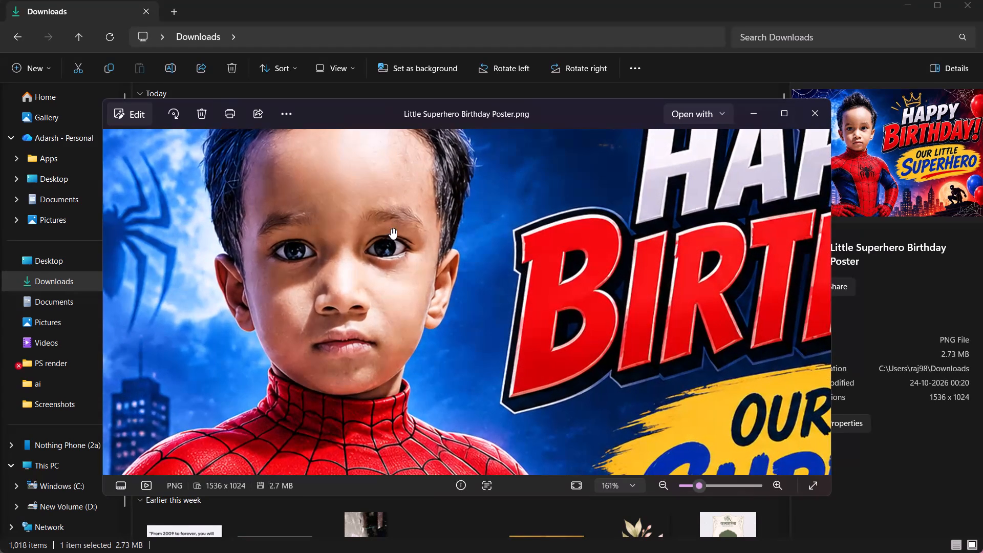
ctrl+scroll(369, 308, up, 7)
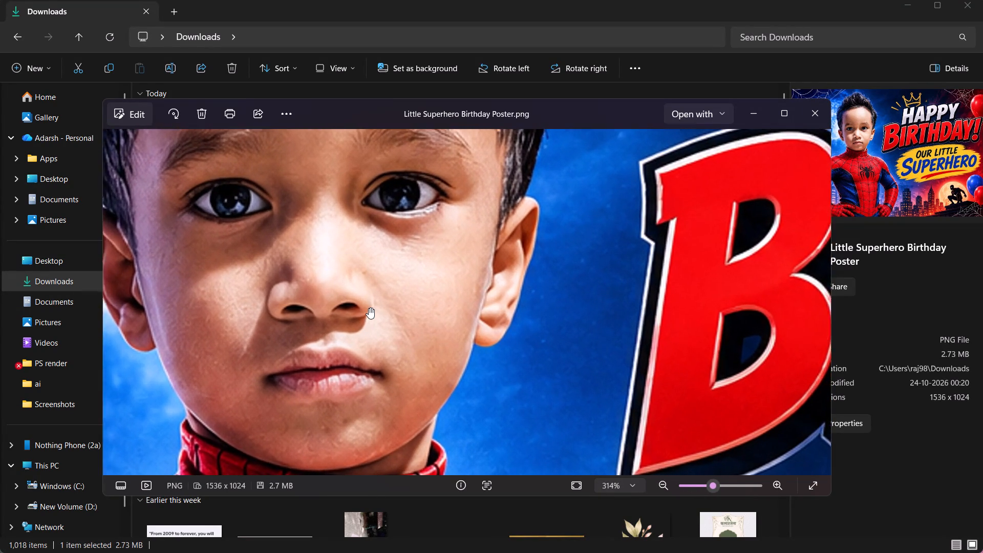
ctrl+scroll(369, 308, down, 13)
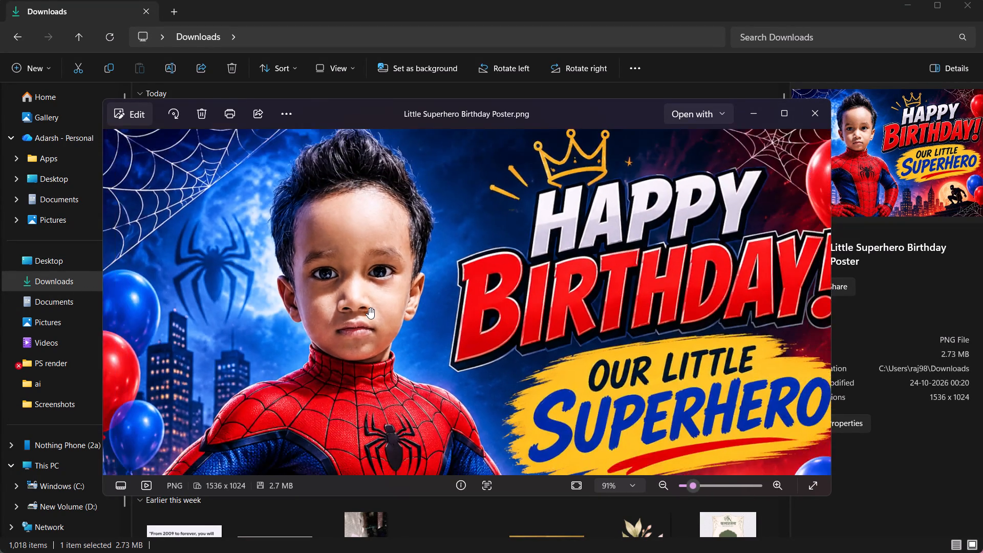
ctrl+scroll(369, 308, down, 17)
Review the other birthday posters and the boy's original photos once more, and close the image viewer.
key(Left)
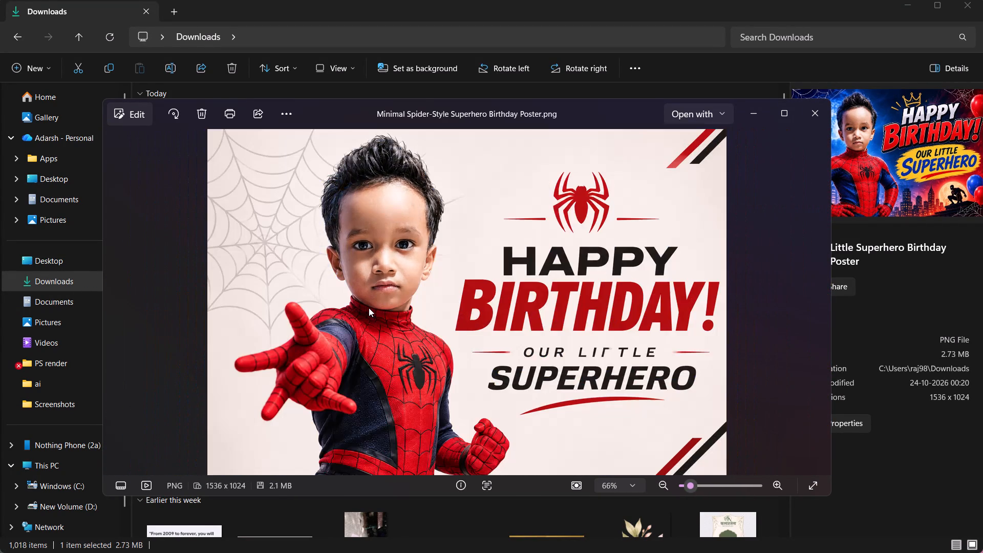
key(Left)
key(Left)
key(Right)
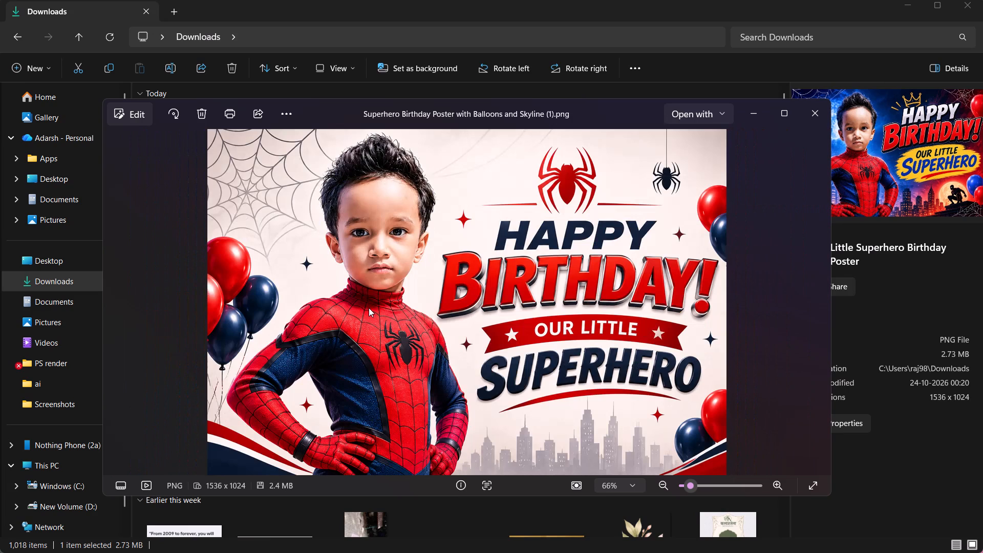
key(Right)
key(Right)
key(Right)
key(Right)
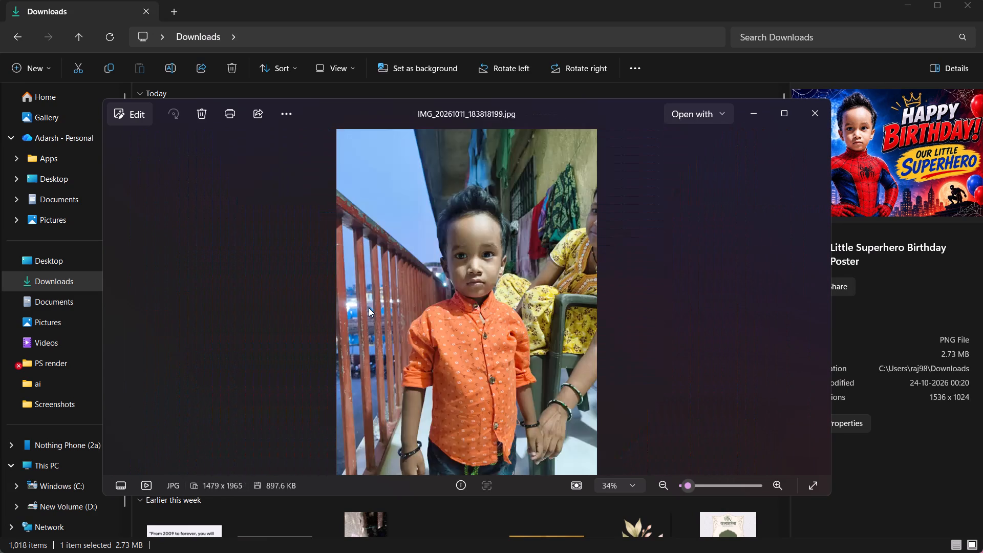
key(Right)
key(Right)
key(Right)
key(Right)
key(Right)
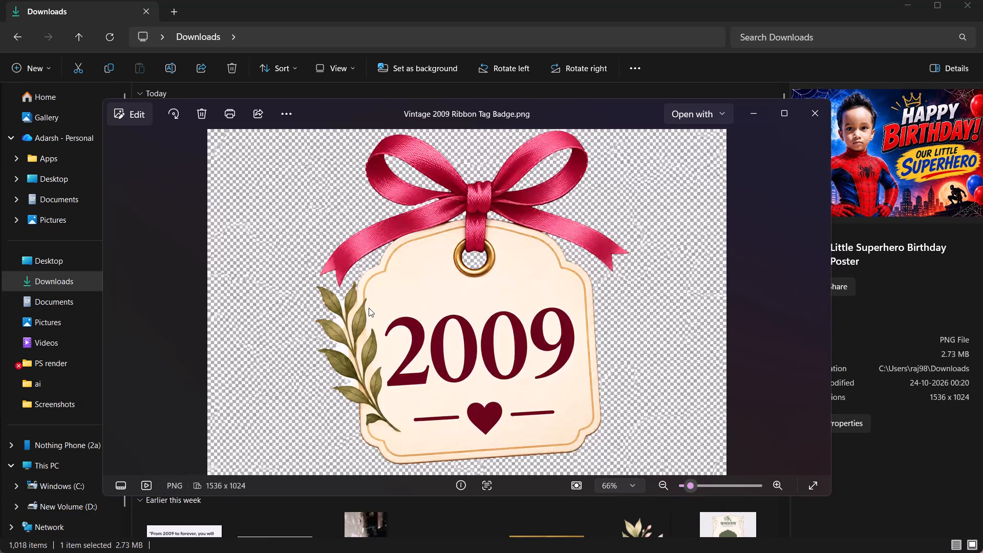
key(Escape)
Open birthday.jpg, compare it repeatedly with Superhero Birthday Poster with Balloons and Skyline (1).png, and close the viewer.
double_click(160, 235)
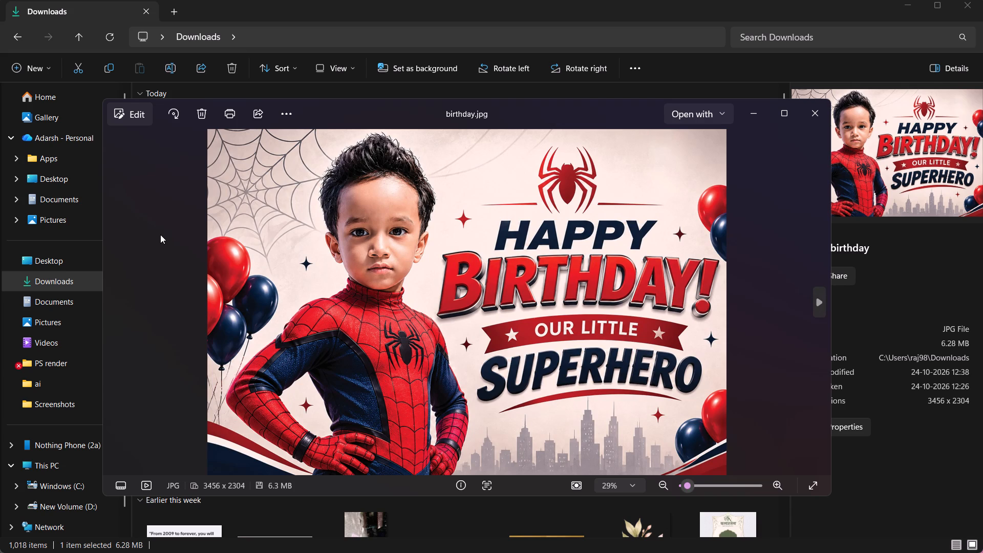
key(Down)
key(Left)
key(Left)
key(Right)
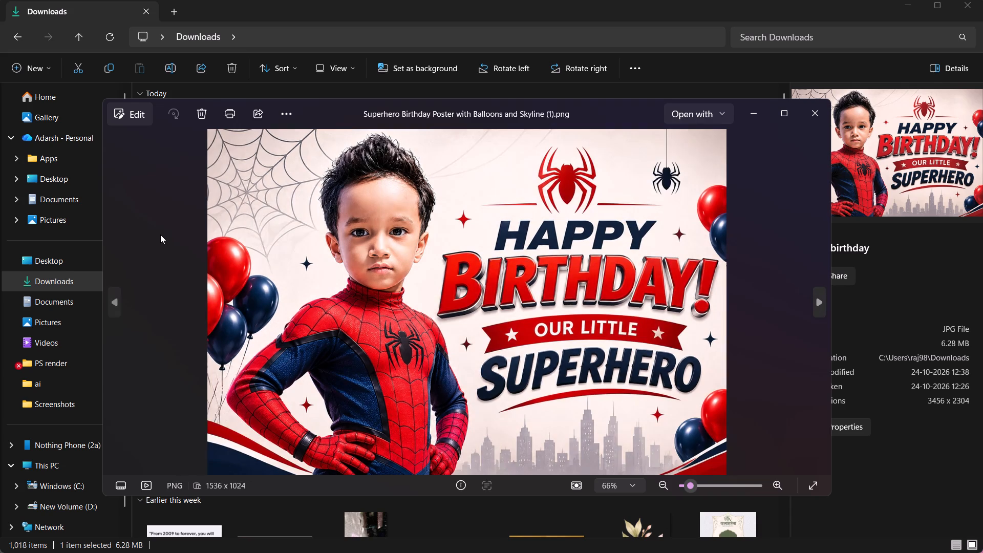
key(Right)
key(Left)
key(Left)
key(Left)
key(Right)
key(Left)
key(Right)
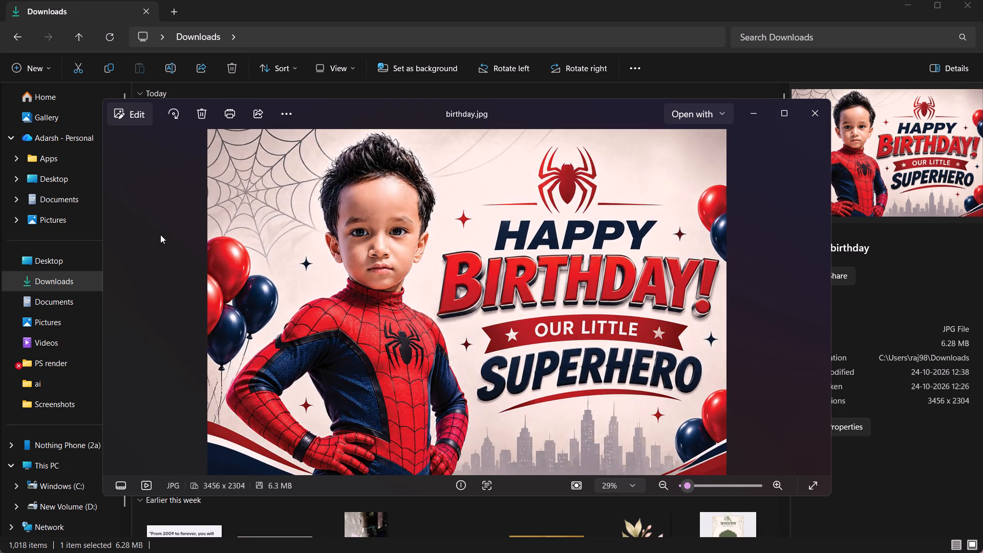
key(Left)
key(Right)
key(Left)
key(Right)
key(Left)
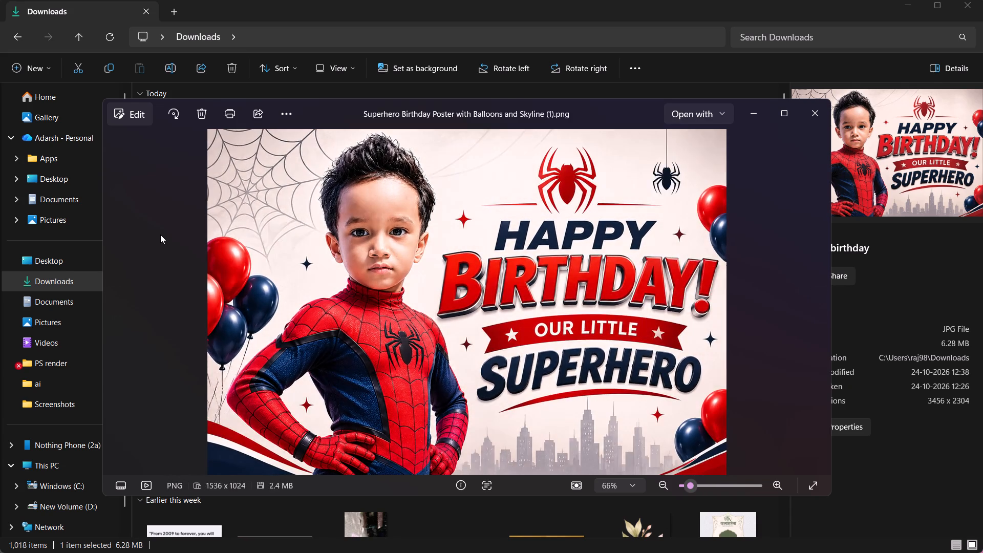
key(Right)
key(Left)
key(Right)
key(Left)
key(Right)
key(Left)
key(Right)
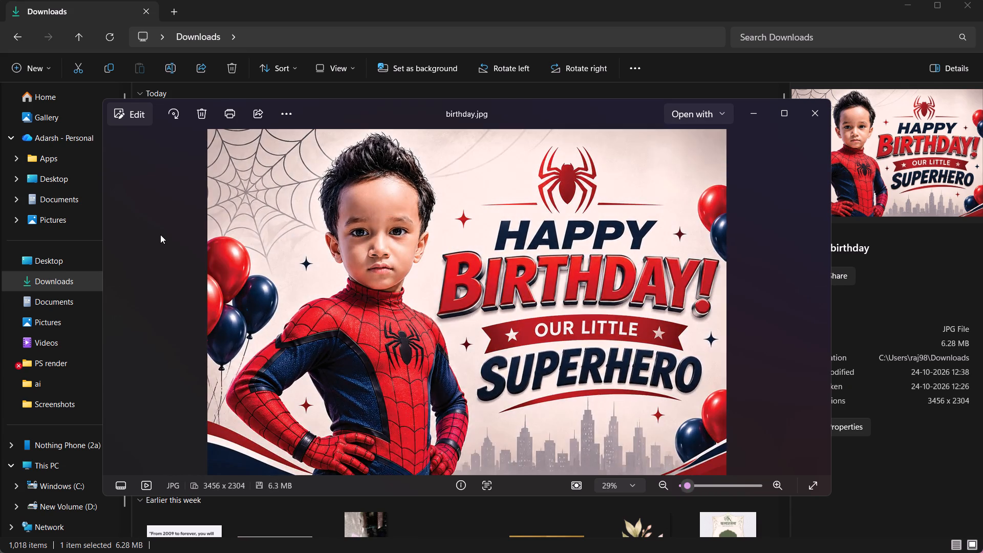
key(Left)
key(Right)
key(Left)
key(Right)
key(Left)
key(Right)
key(Left)
key(Right)
key(Left)
key(Right)
key(Left)
key(Right)
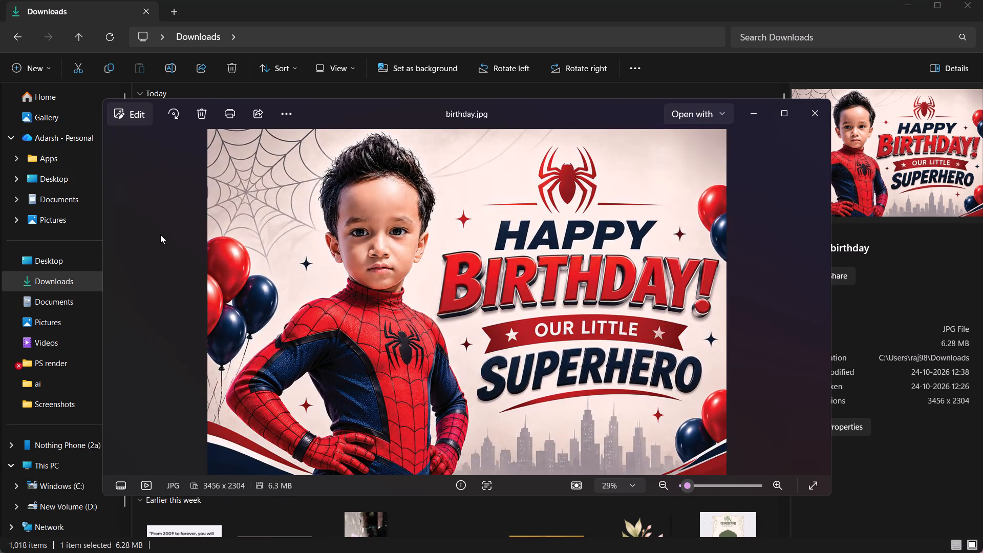
key(Left)
key(Right)
key(Left)
key(Right)
key(Left)
key(Right)
key(Left)
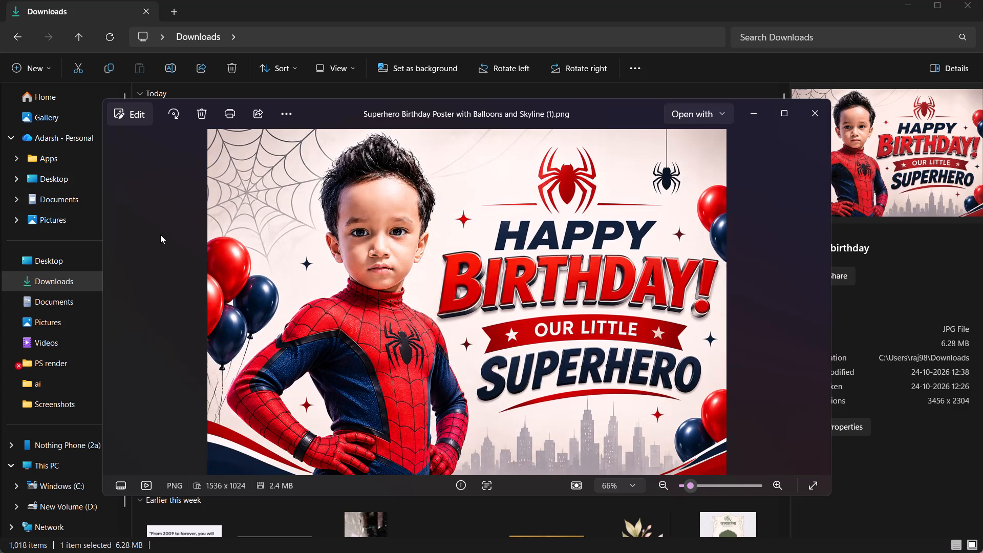
click(806, 115)
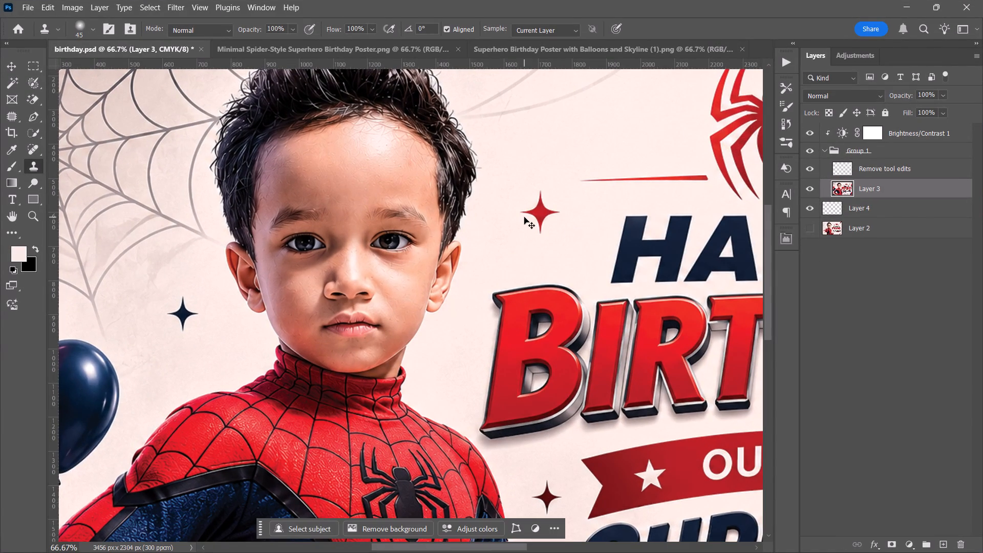
Switch to Photoshop and save birthday.psd.
key(ctrl+s)
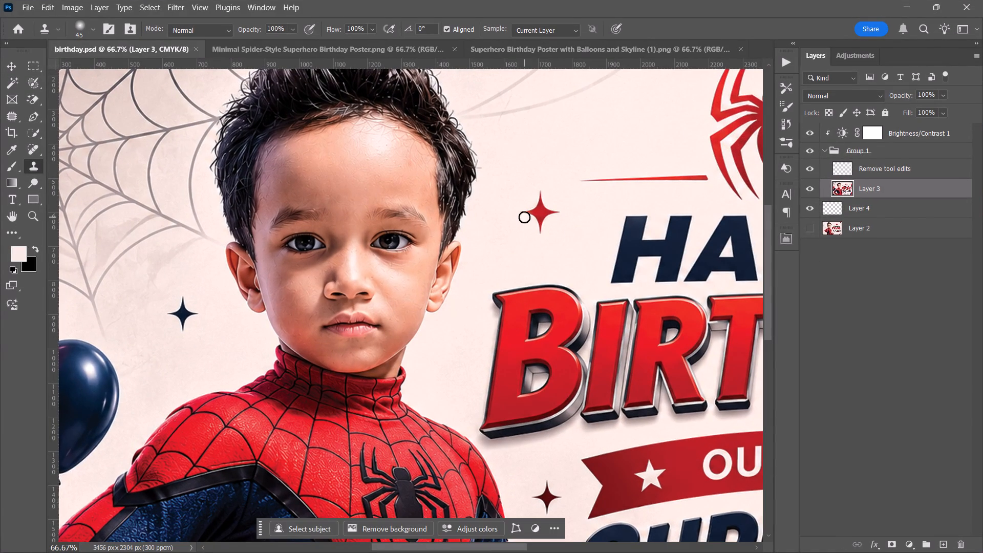
Shift the red sparkle between the boy's head and HAPPY slightly toward the lettering with the Clone Stamp, and compare before and after.
drag(541, 209, 535, 216)
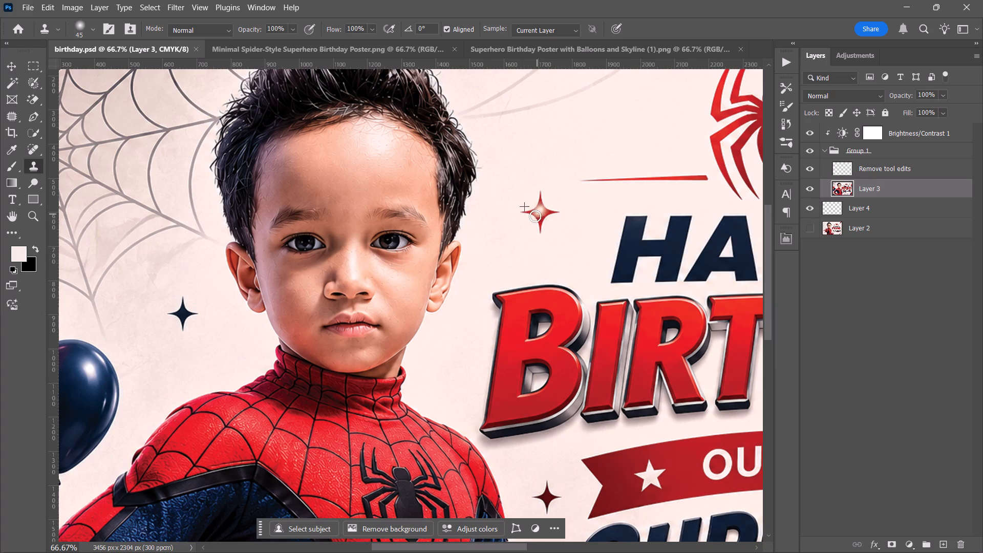
drag(535, 216, 570, 211)
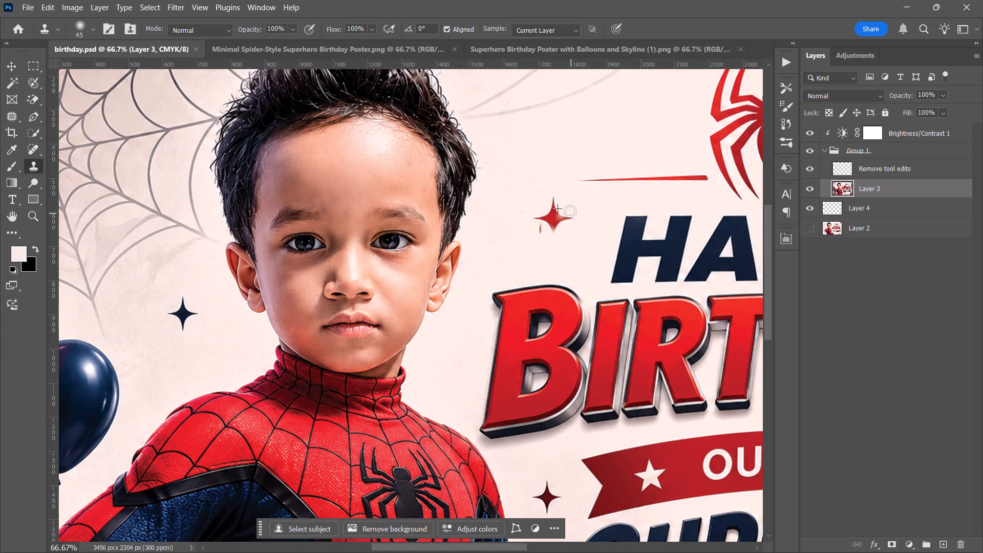
drag(570, 211, 560, 220)
drag(560, 220, 549, 235)
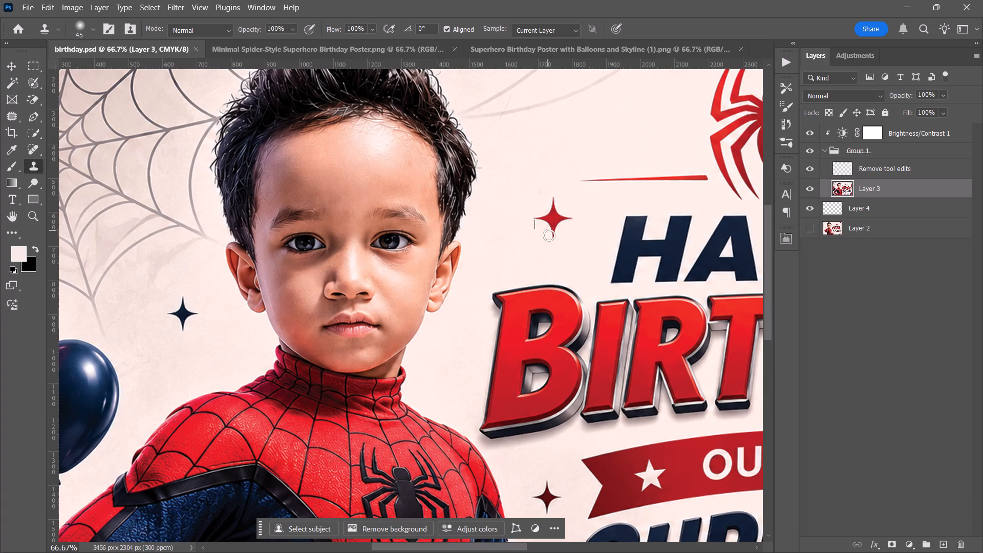
drag(549, 235, 575, 213)
key(ctrl+minus)
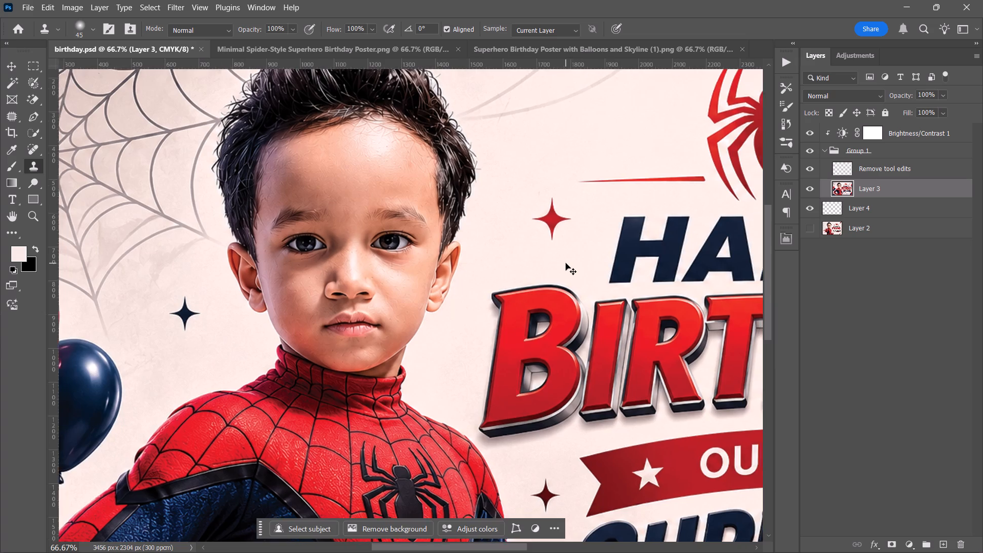
key(ctrl+minus)
key(ctrl+minus)
key(ctrl+z)
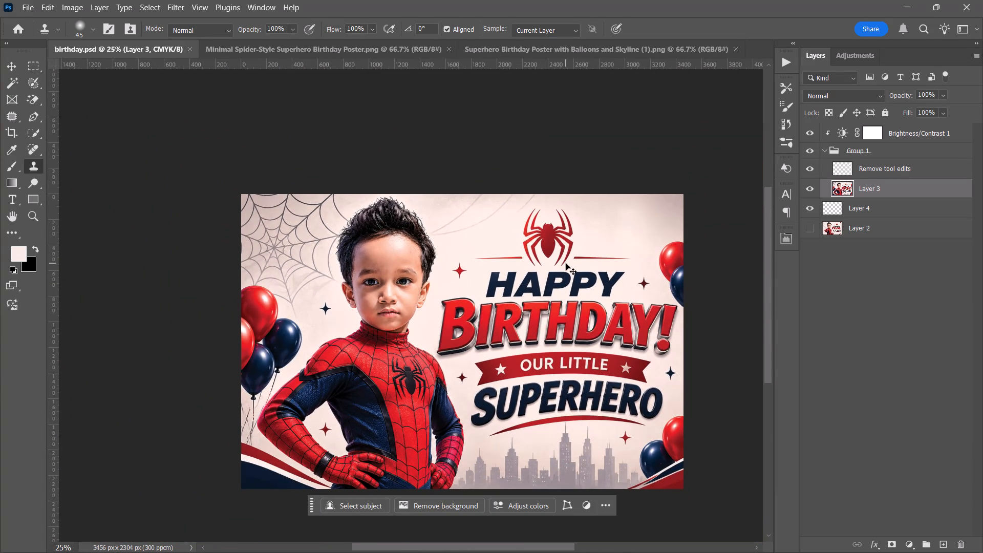
key(ctrl+shift+z)
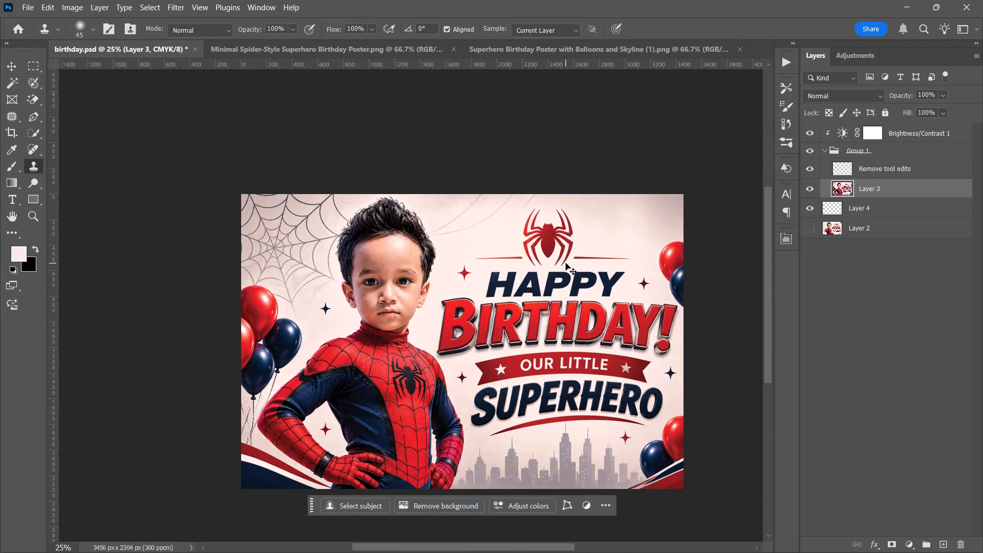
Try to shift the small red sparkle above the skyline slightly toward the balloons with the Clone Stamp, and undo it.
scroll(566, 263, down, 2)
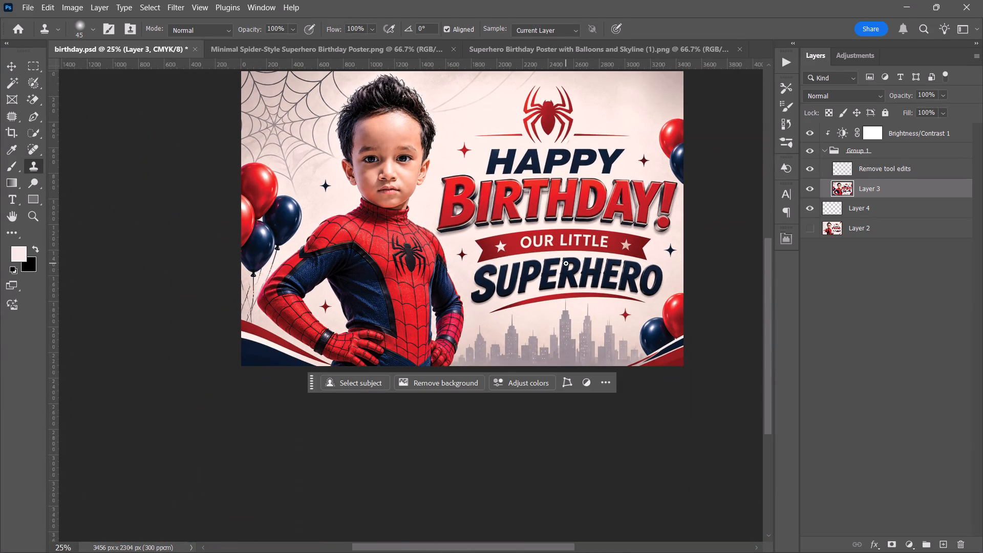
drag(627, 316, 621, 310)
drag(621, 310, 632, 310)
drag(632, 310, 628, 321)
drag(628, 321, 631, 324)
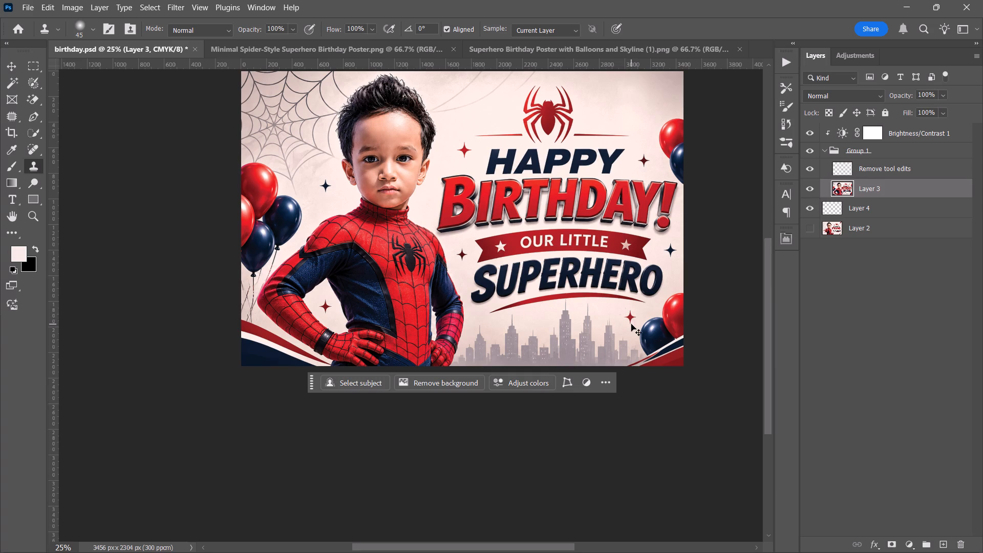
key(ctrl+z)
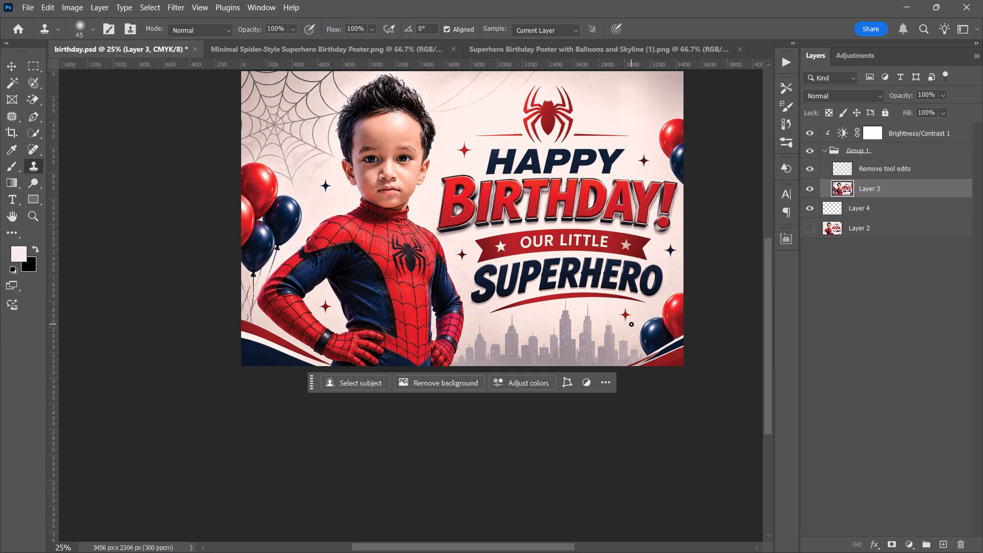